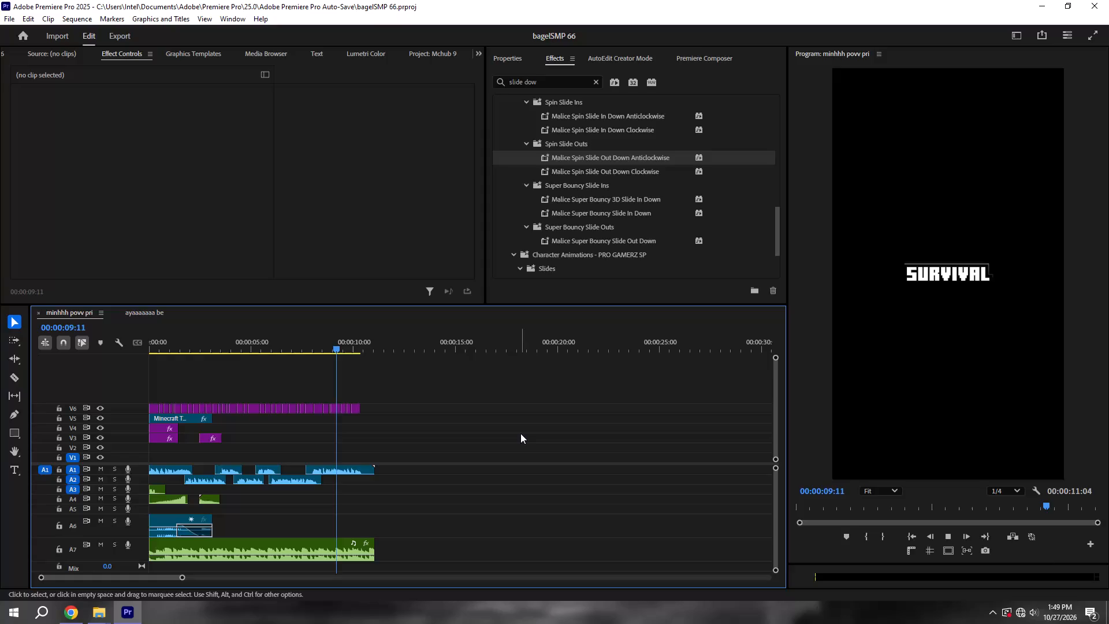
Play through the minhhh povv pri sequence to review its captions, overlays and audio, saving the project along the way.
{"action": "key", "text": "space"}
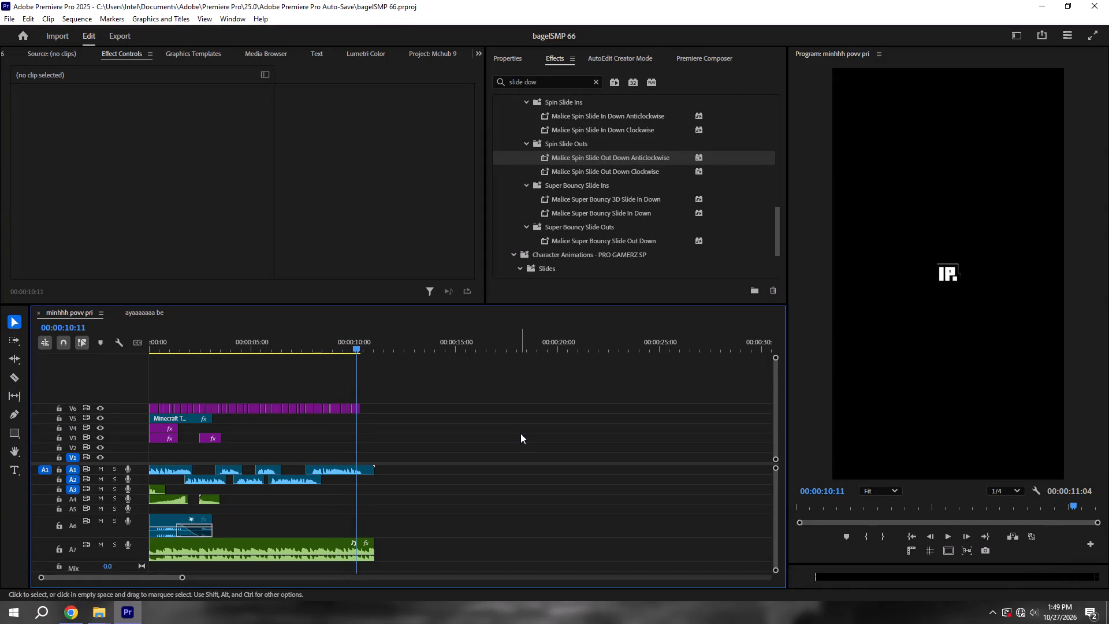
{"action": "key", "text": "ctrl+s"}
{"action": "left_click", "coordinate": [905, 530]}
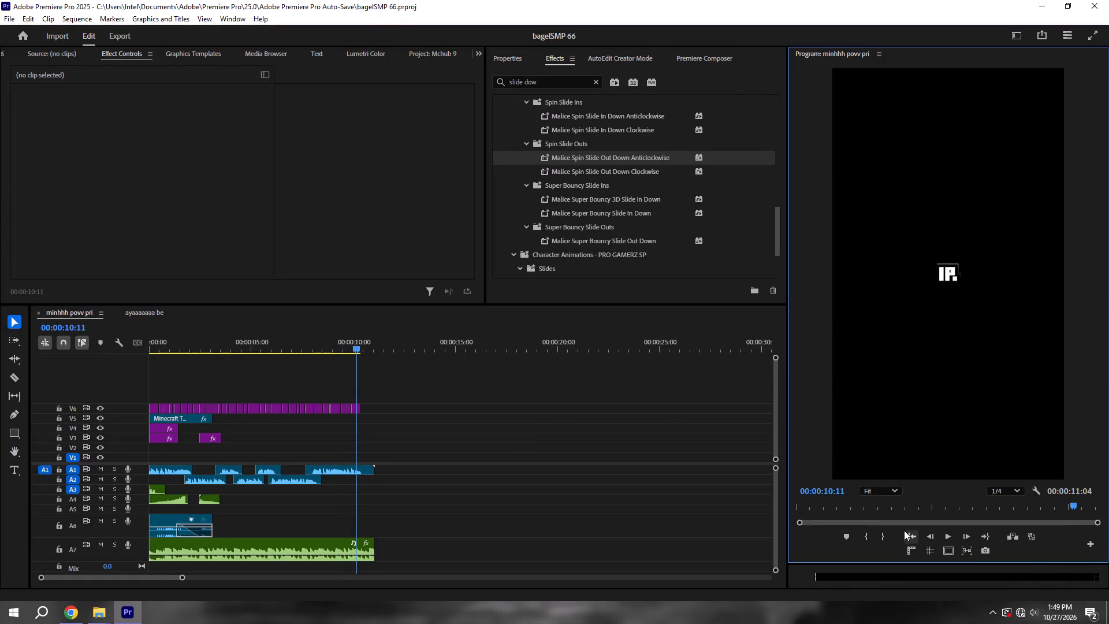
{"action": "key", "text": "space"}
{"action": "scroll", "coordinate": [571, 523], "scroll_direction": "down", "scroll_amount": 7, "text": "alt"}
{"action": "key", "text": "space"}
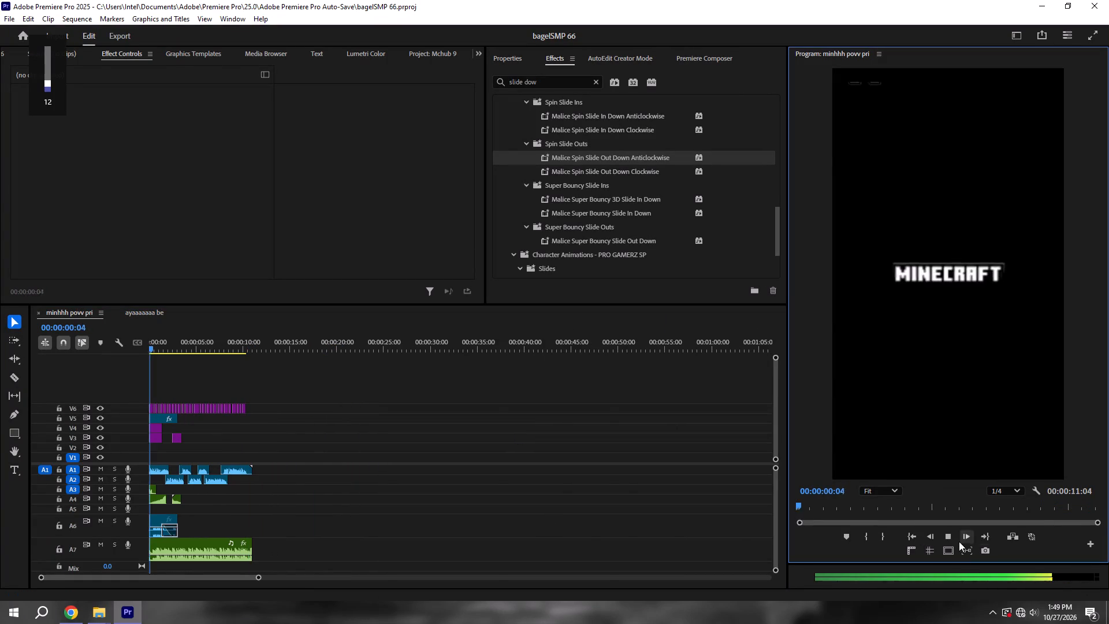
{"action": "scroll", "coordinate": [344, 526], "scroll_direction": "up", "scroll_amount": 11, "text": "alt"}
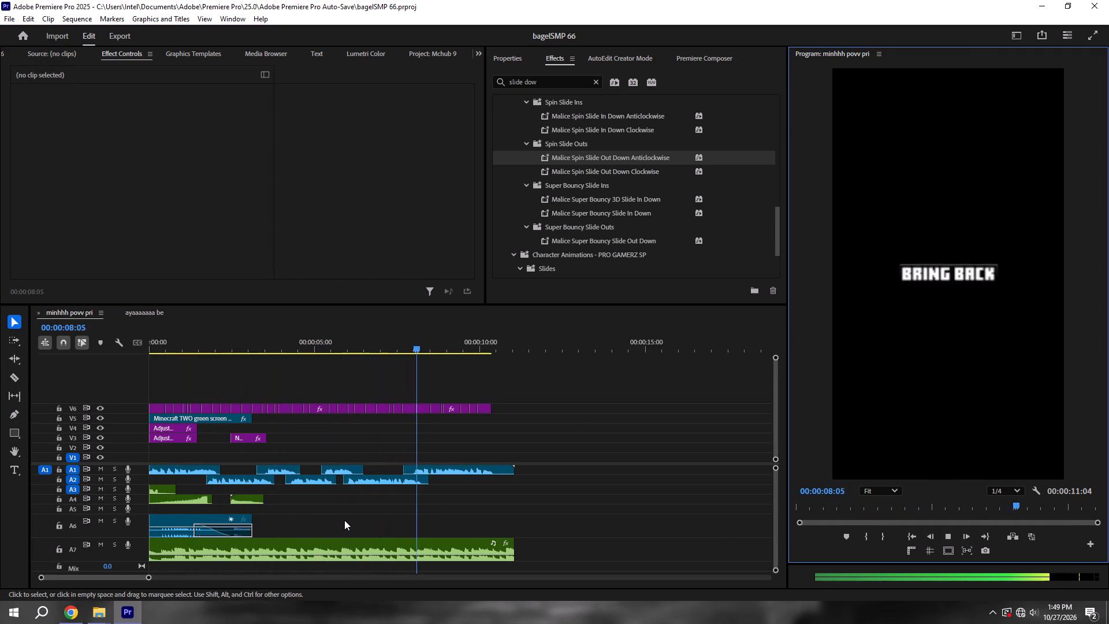
{"action": "key", "text": "space"}
{"action": "key", "text": "ctrl+s"}
{"action": "left_click_drag", "start_coordinate": [215, 351], "coordinate": [107, 351]}
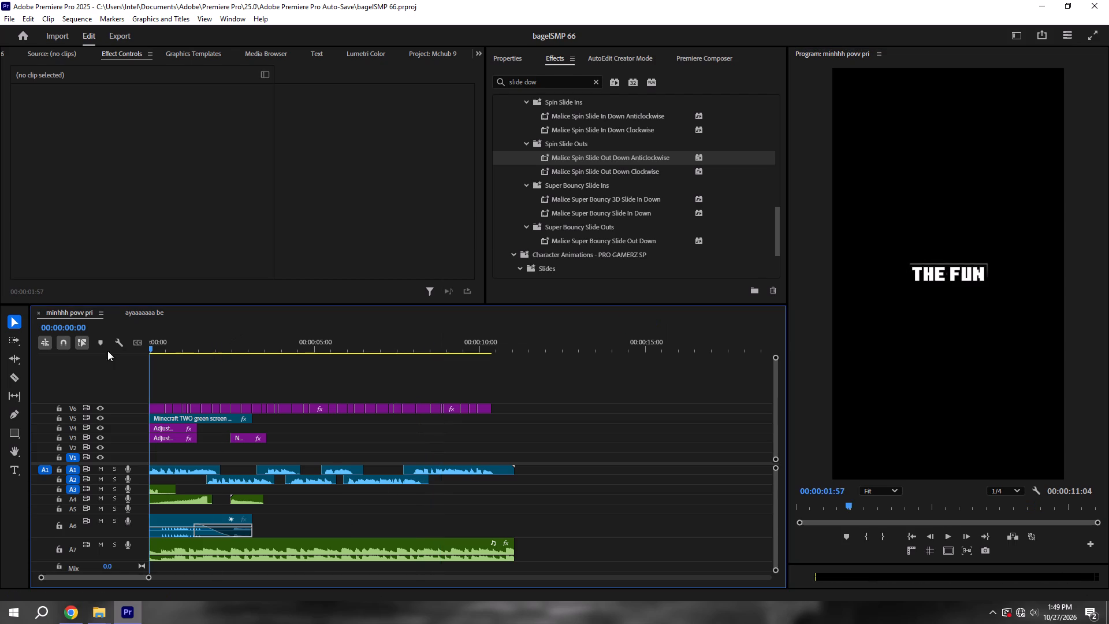
{"action": "left_click_drag", "start_coordinate": [107, 351], "coordinate": [109, 356]}
{"action": "key", "text": "space"}
{"action": "scroll", "coordinate": [320, 450], "scroll_direction": "up", "scroll_amount": 12, "text": "alt"}
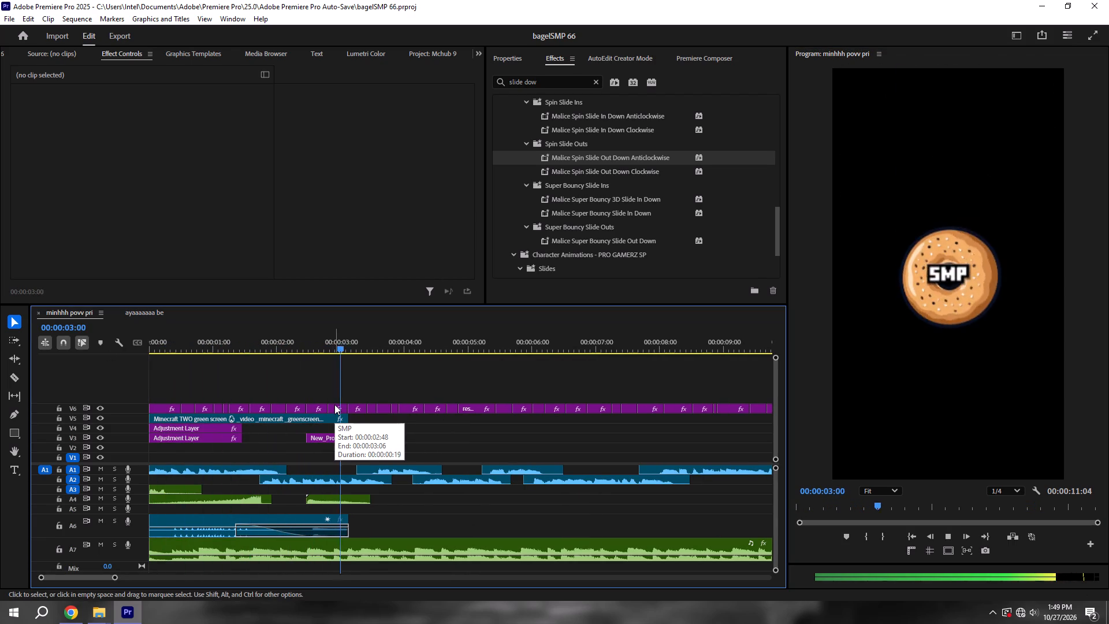
{"action": "key", "text": "space"}
{"action": "key", "text": "space"}
{"action": "key", "text": "ctrl+s"}
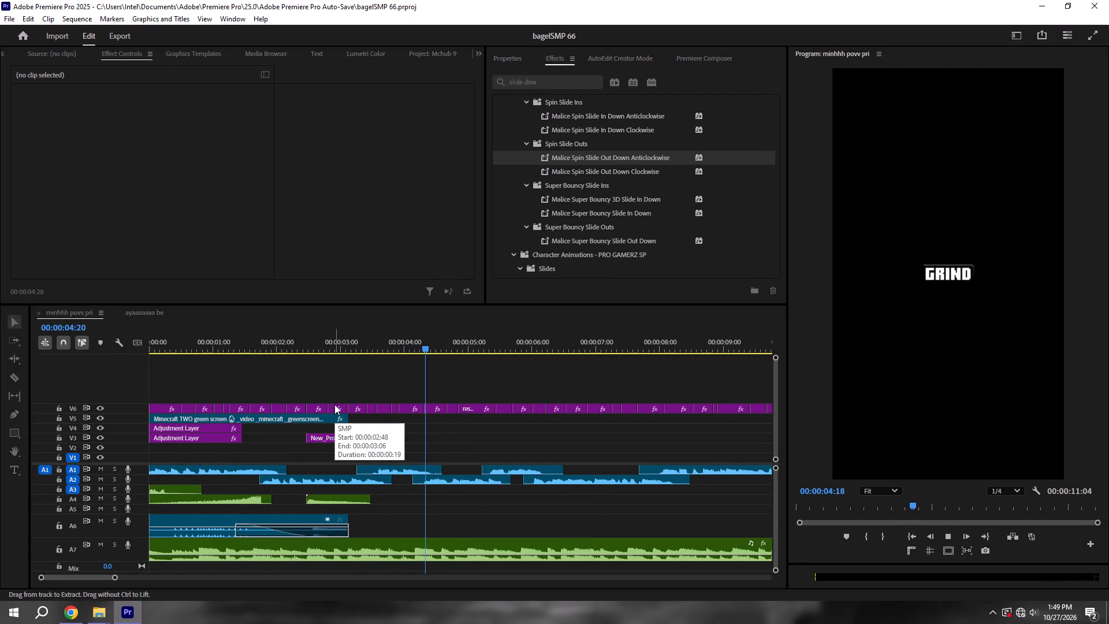
{"action": "key", "text": "space"}
{"action": "scroll", "coordinate": [339, 407], "scroll_direction": "down", "scroll_amount": 9, "text": "alt"}
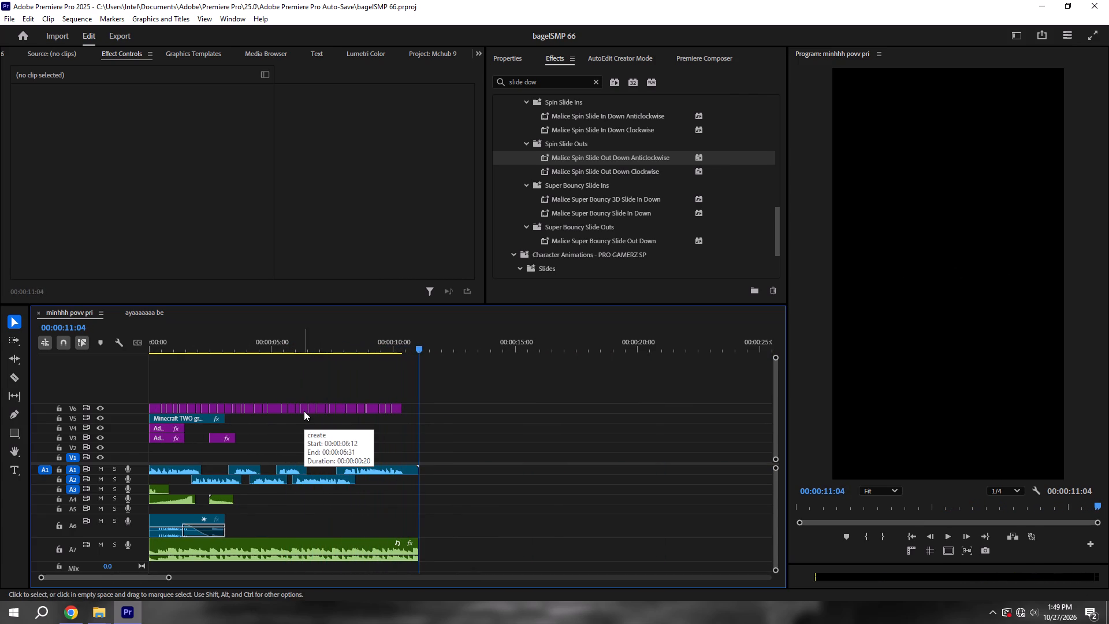
{"action": "key", "text": "space"}
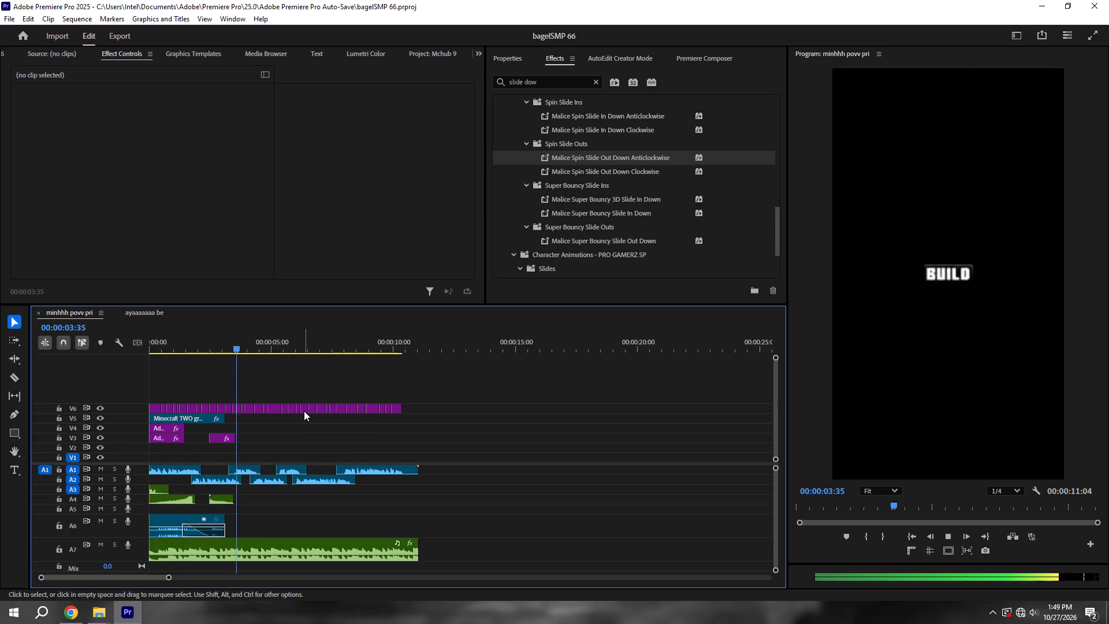
{"action": "key", "text": "space"}
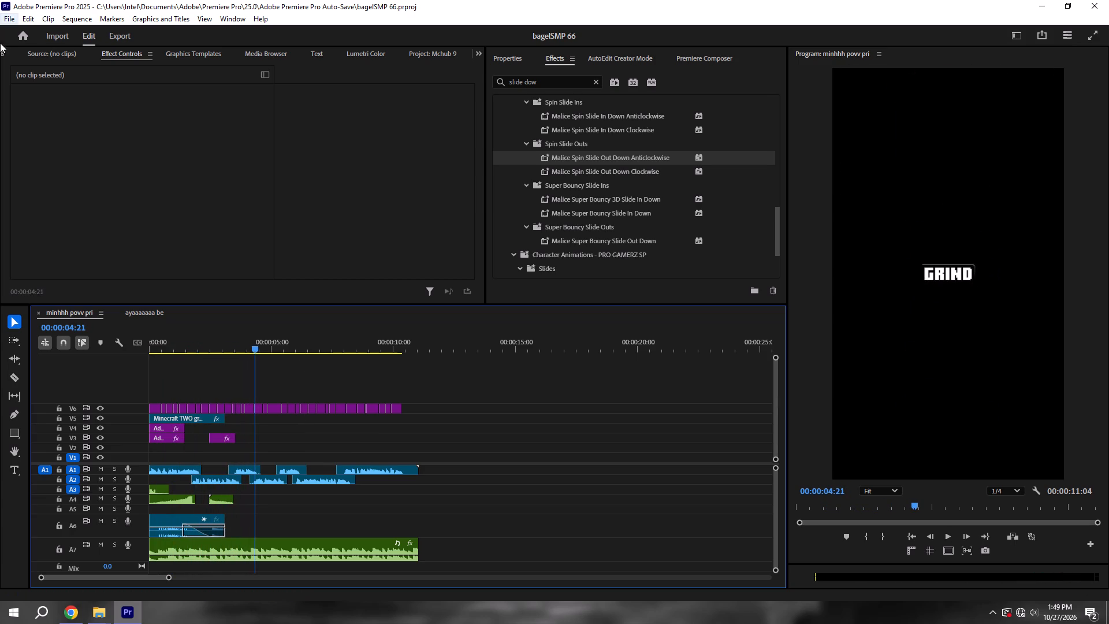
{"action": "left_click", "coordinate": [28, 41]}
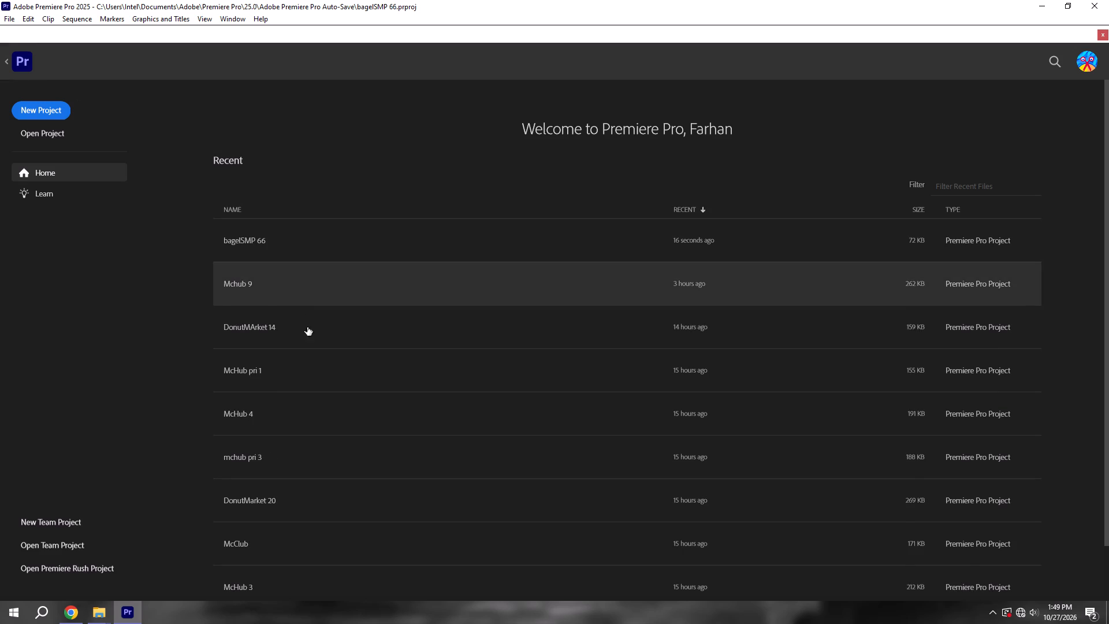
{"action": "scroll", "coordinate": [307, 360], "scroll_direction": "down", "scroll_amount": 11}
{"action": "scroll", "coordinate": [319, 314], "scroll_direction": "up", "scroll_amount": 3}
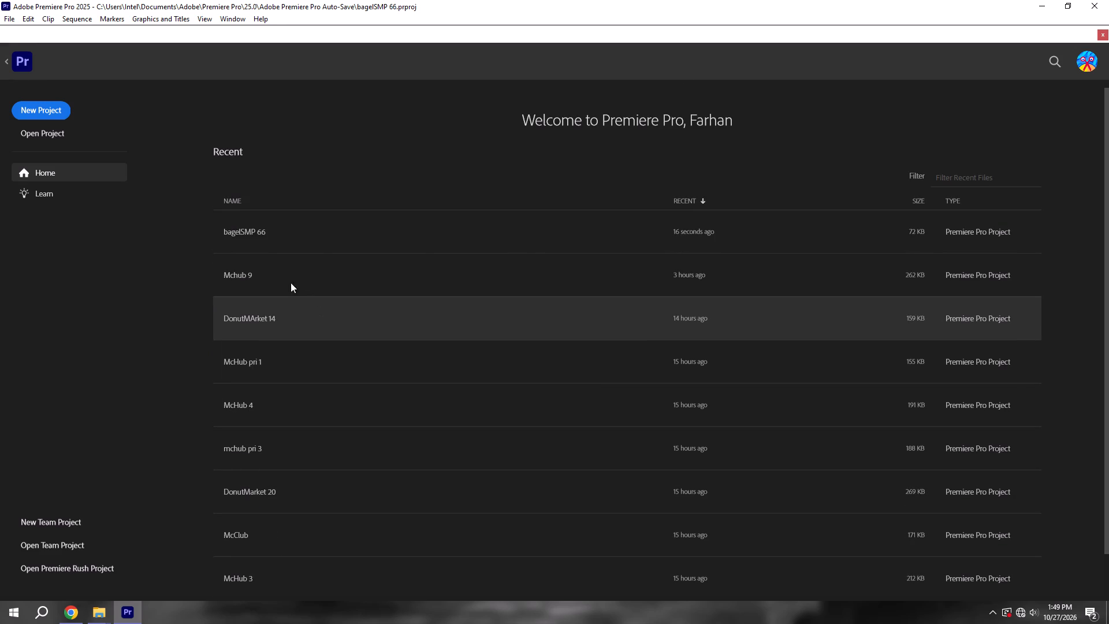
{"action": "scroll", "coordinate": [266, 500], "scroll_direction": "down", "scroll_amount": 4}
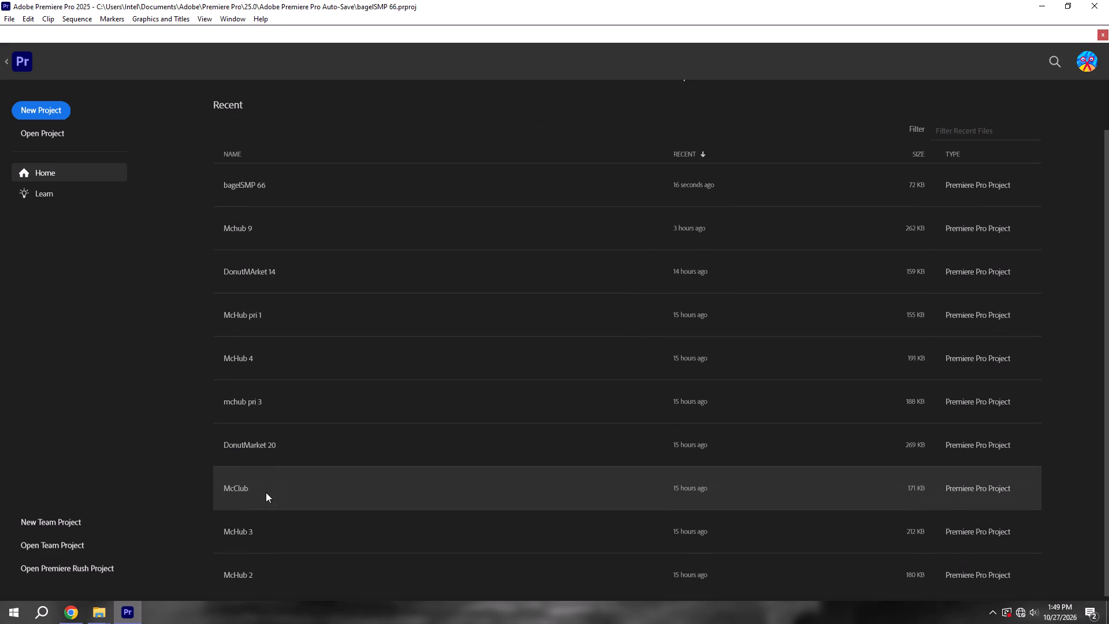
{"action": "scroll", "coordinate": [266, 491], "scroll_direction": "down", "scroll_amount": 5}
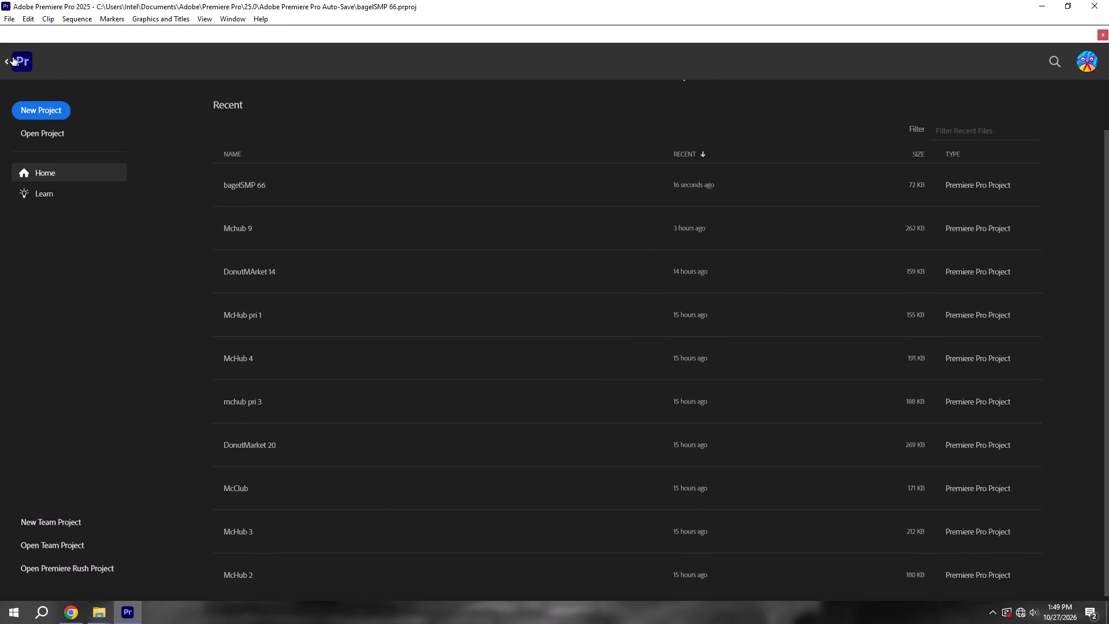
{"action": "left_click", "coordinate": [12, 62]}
Open the project BagelSMP 65.prproj from the Adobe Premiere Pro Auto-Save folder in Documents.
{"action": "left_click", "coordinate": [8, 20]}
{"action": "left_click", "coordinate": [39, 50]}
{"action": "scroll", "coordinate": [219, 295], "scroll_direction": "down", "scroll_amount": 6}
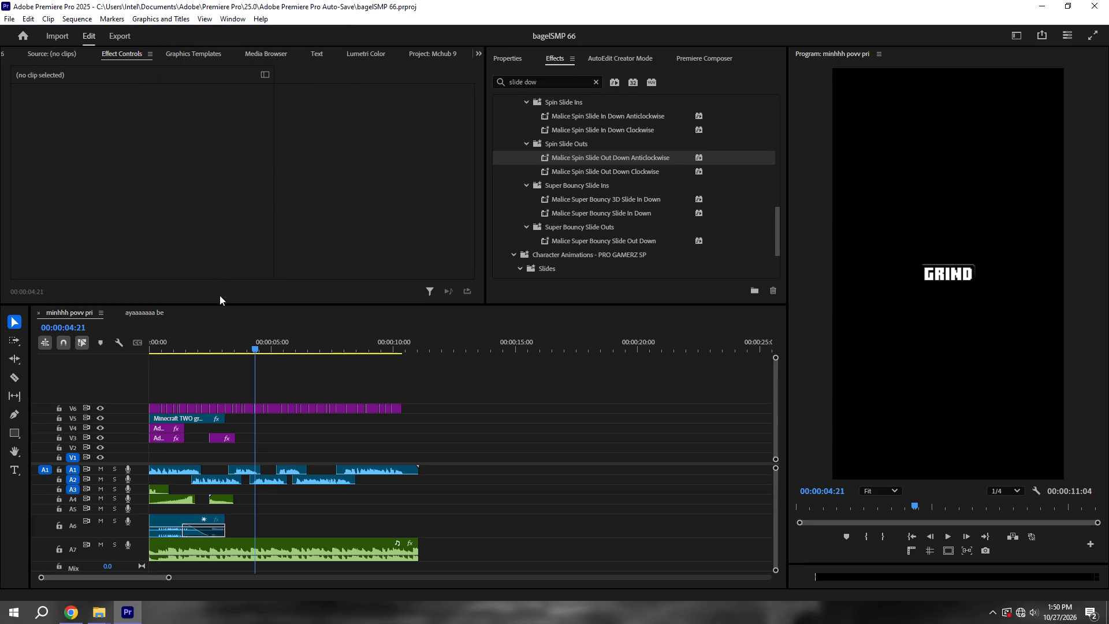
{"action": "scroll", "coordinate": [219, 295], "scroll_direction": "down", "scroll_amount": 6}
{"action": "scroll", "coordinate": [239, 198], "scroll_direction": "down", "scroll_amount": 6}
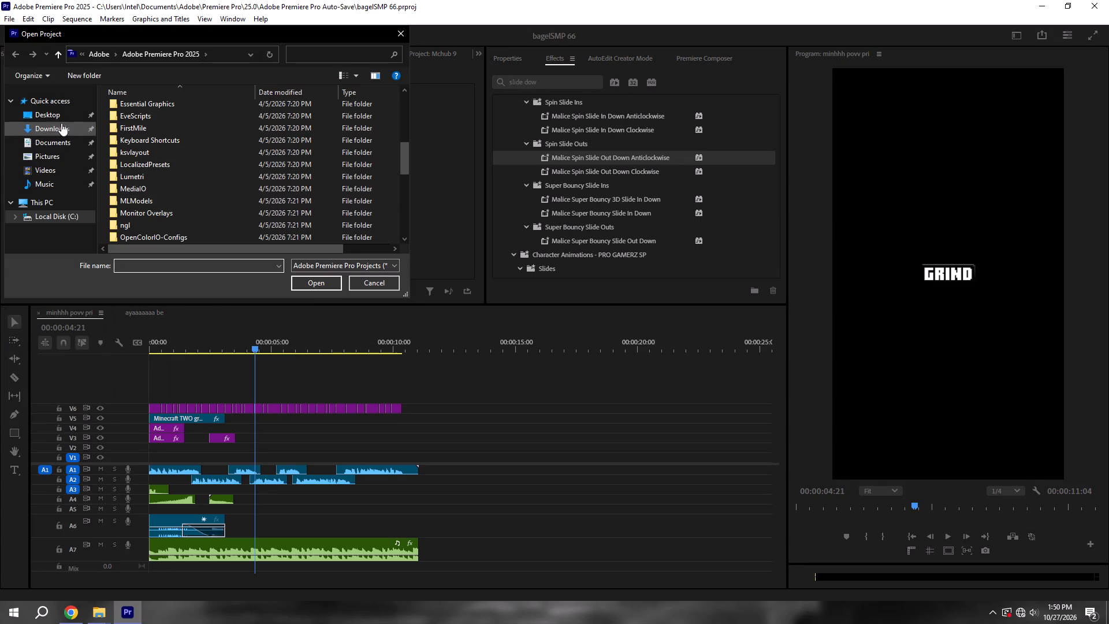
{"action": "left_click", "coordinate": [61, 123]}
{"action": "left_click", "coordinate": [61, 144]}
{"action": "double_click", "coordinate": [135, 114]}
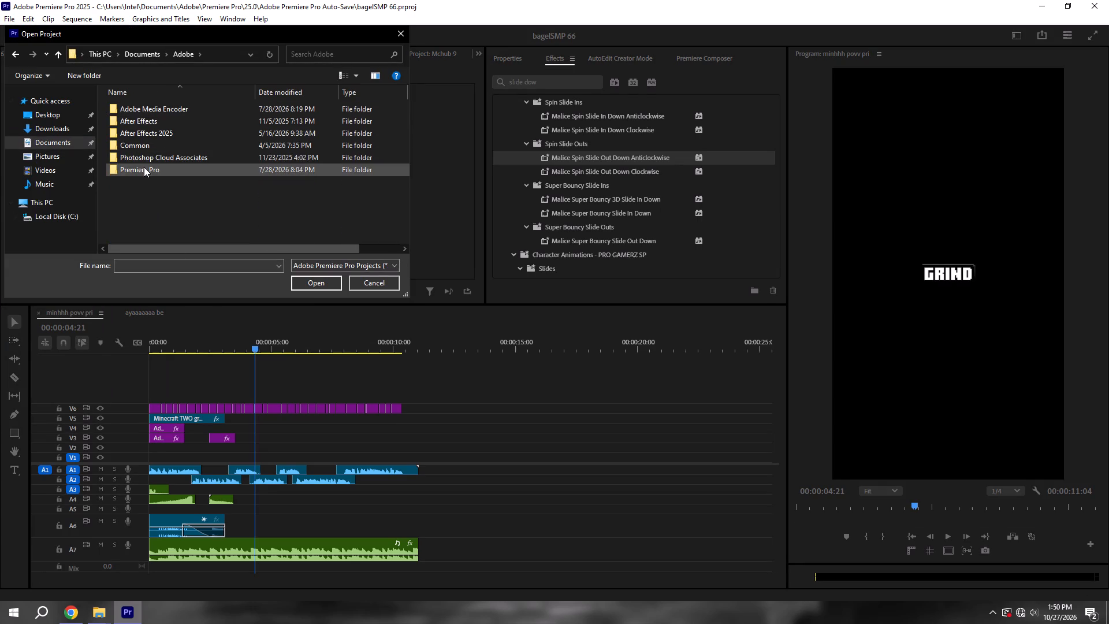
{"action": "double_click", "coordinate": [144, 167]}
{"action": "double_click", "coordinate": [154, 114]}
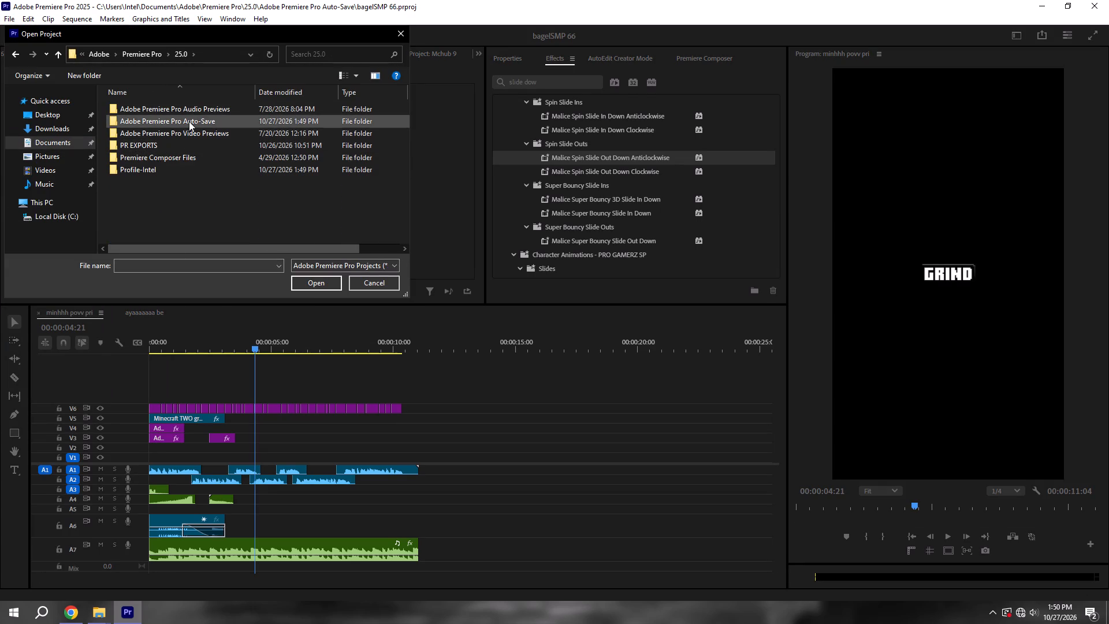
{"action": "left_click", "coordinate": [189, 121]}
{"action": "double_click", "coordinate": [189, 121]}
{"action": "scroll", "coordinate": [189, 190], "scroll_direction": "down", "scroll_amount": 17}
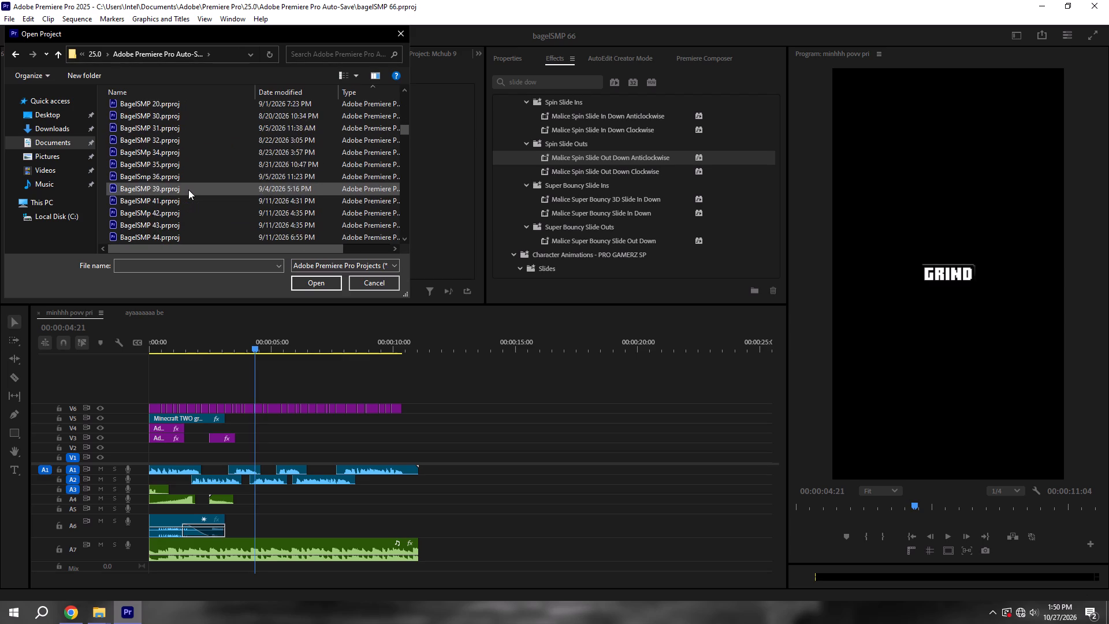
{"action": "scroll", "coordinate": [188, 190], "scroll_direction": "down", "scroll_amount": 5}
{"action": "left_click", "coordinate": [175, 174]}
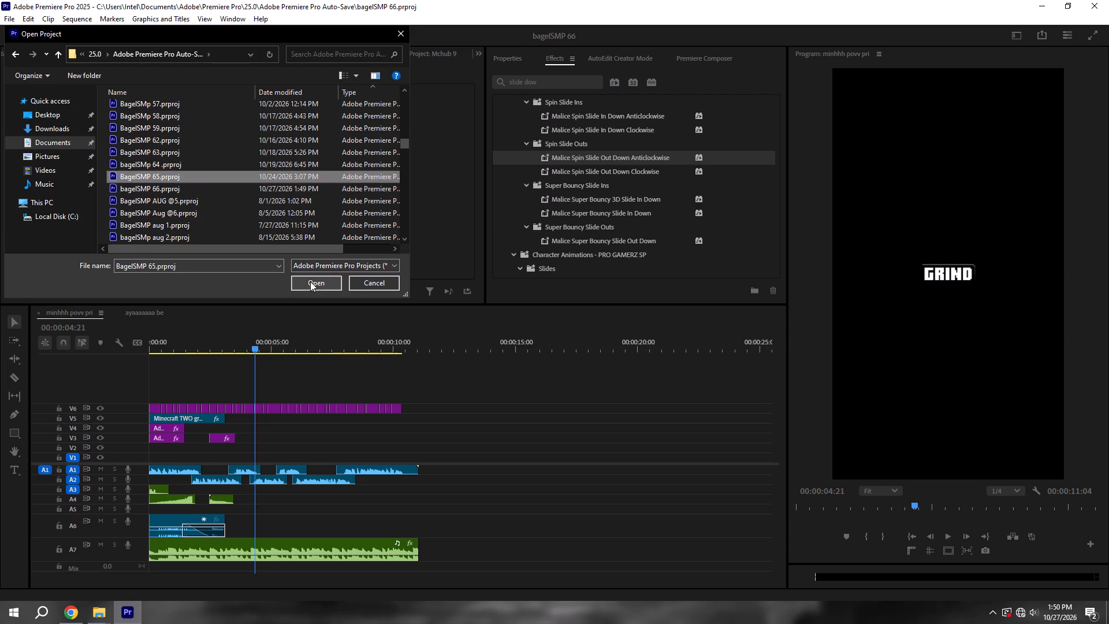
{"action": "left_click", "coordinate": [310, 281]}
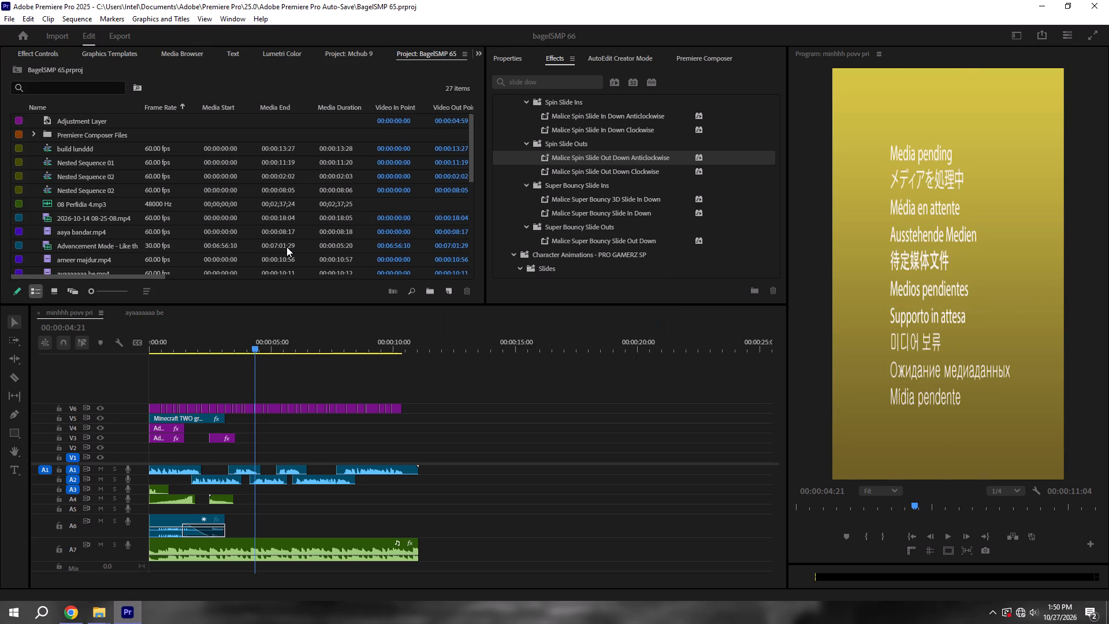
Look through the build lunddd sequence and play part of it to find footage to reuse.
{"action": "scroll", "coordinate": [375, 417], "scroll_direction": "down", "scroll_amount": 3, "text": "alt"}
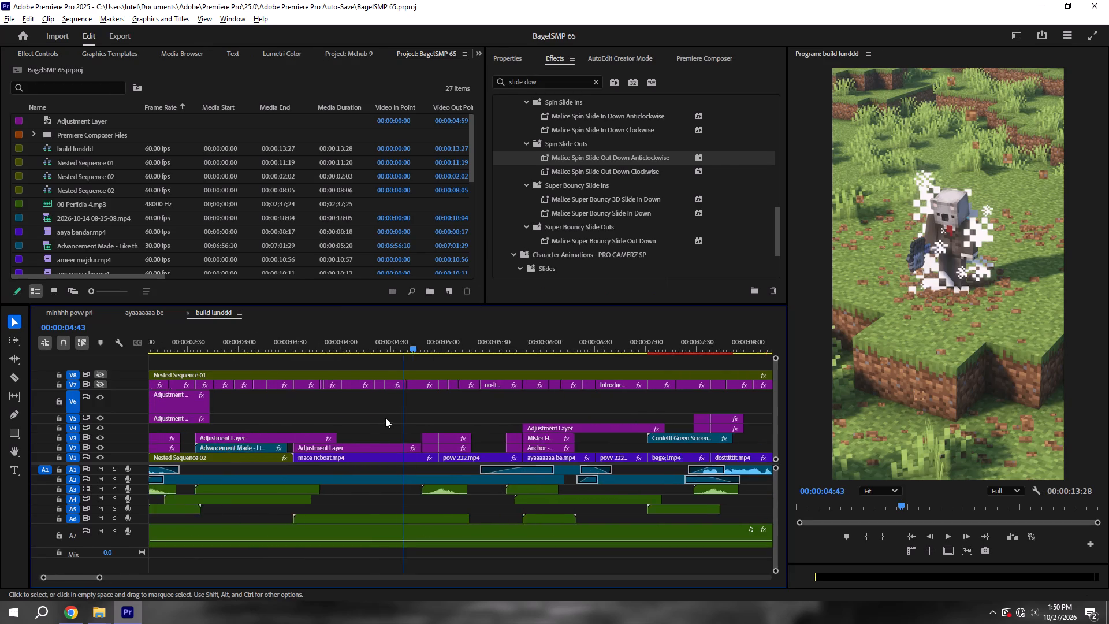
{"action": "scroll", "coordinate": [385, 418], "scroll_direction": "down", "scroll_amount": 6, "text": "alt"}
{"action": "scroll", "coordinate": [274, 419], "scroll_direction": "down", "scroll_amount": 4, "text": "alt"}
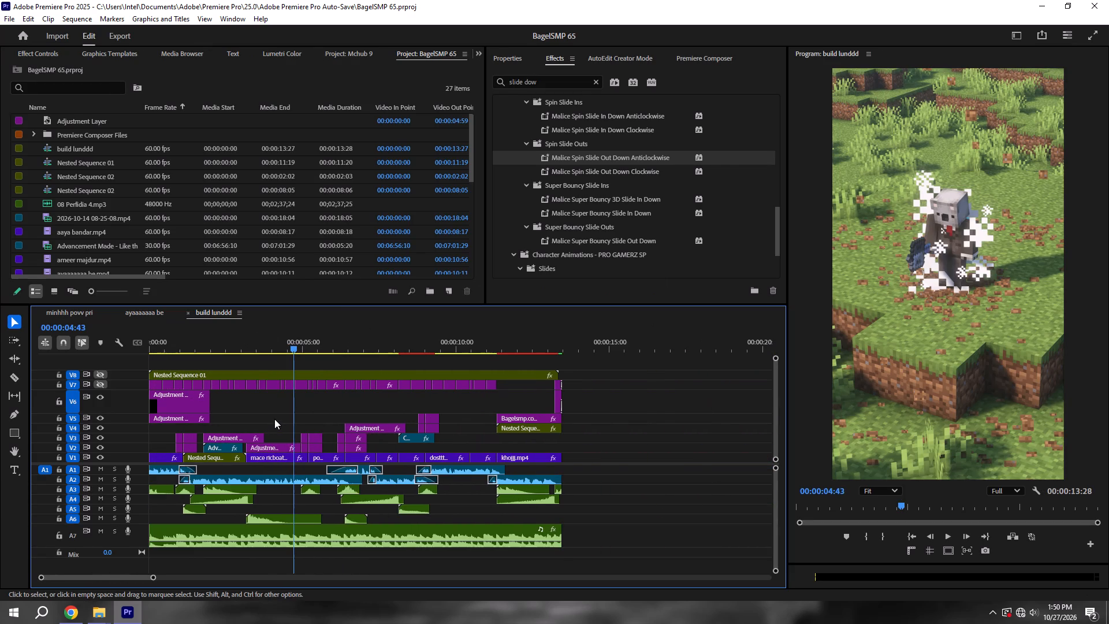
{"action": "scroll", "coordinate": [389, 480], "scroll_direction": "up", "scroll_amount": 5, "text": "alt"}
{"action": "scroll", "coordinate": [376, 460], "scroll_direction": "up", "scroll_amount": 8}
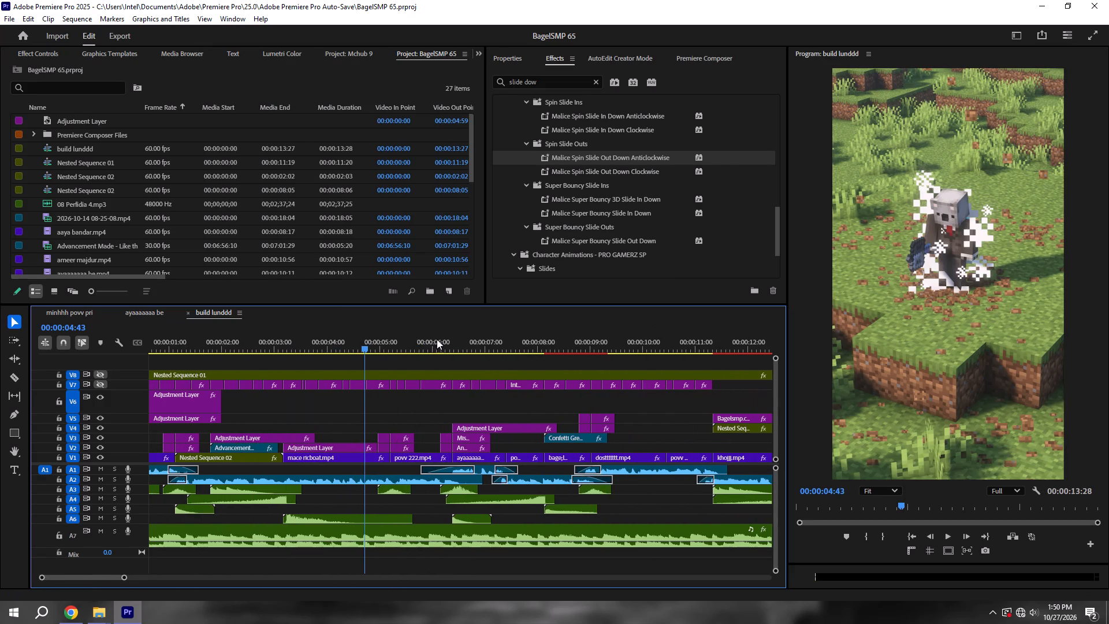
{"action": "key", "text": "space"}
{"action": "scroll", "coordinate": [414, 337], "scroll_direction": "down", "scroll_amount": 5, "text": "alt"}
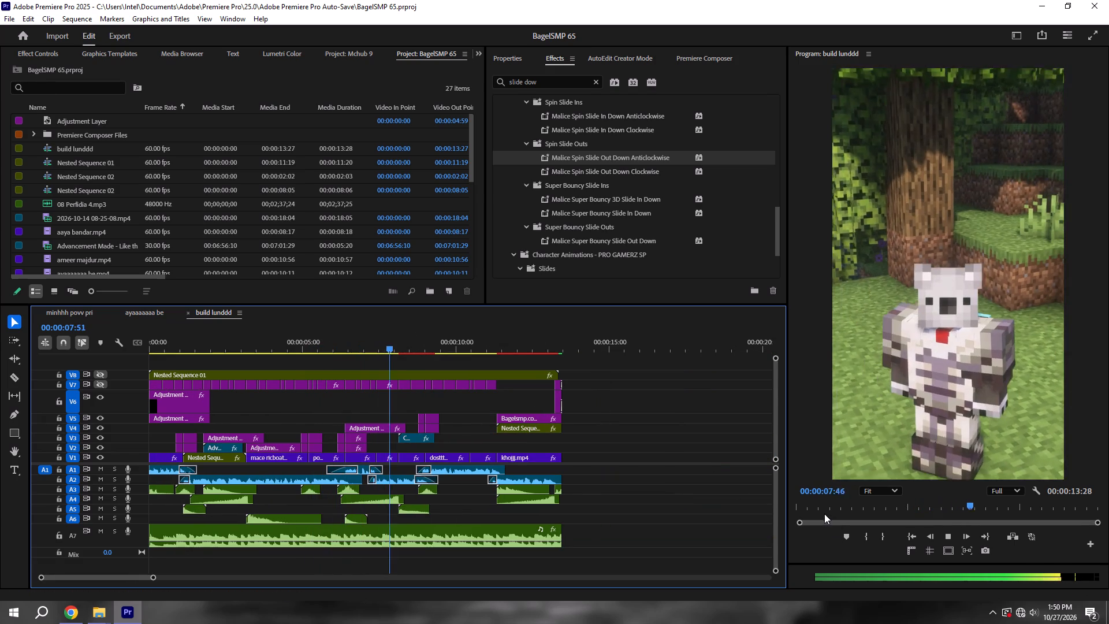
{"action": "key", "text": "space"}
{"action": "scroll", "coordinate": [506, 485], "scroll_direction": "up", "scroll_amount": 5, "text": "alt"}
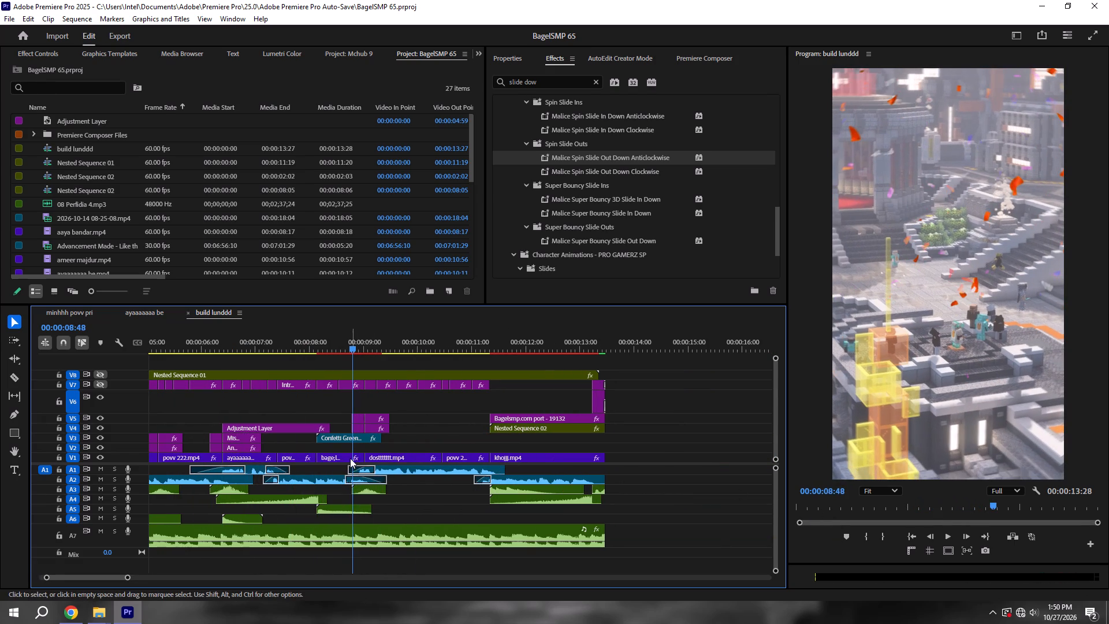
Copy the bagel clip beneath the confetti overlay on V1 into minhhh povv pri at 00:00:02:28 on V1 and preview it.
{"action": "left_click", "coordinate": [348, 458]}
{"action": "key", "text": "ctrl+c"}
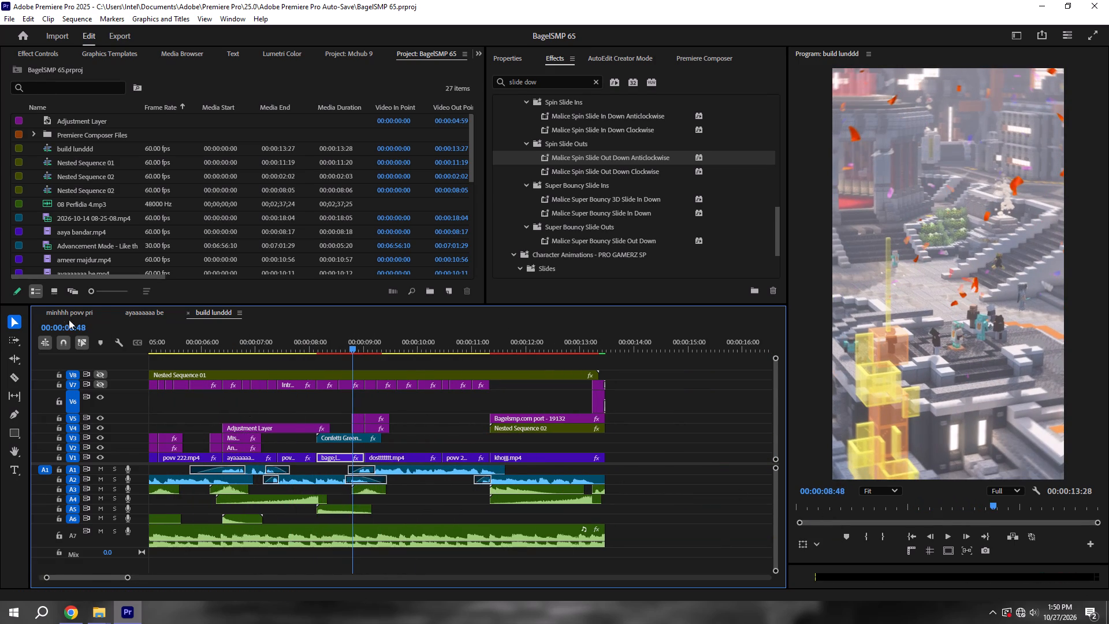
{"action": "left_click", "coordinate": [67, 314]}
{"action": "scroll", "coordinate": [223, 376], "scroll_direction": "up", "scroll_amount": 17, "text": "alt"}
{"action": "scroll", "coordinate": [273, 371], "scroll_direction": "up", "scroll_amount": 5}
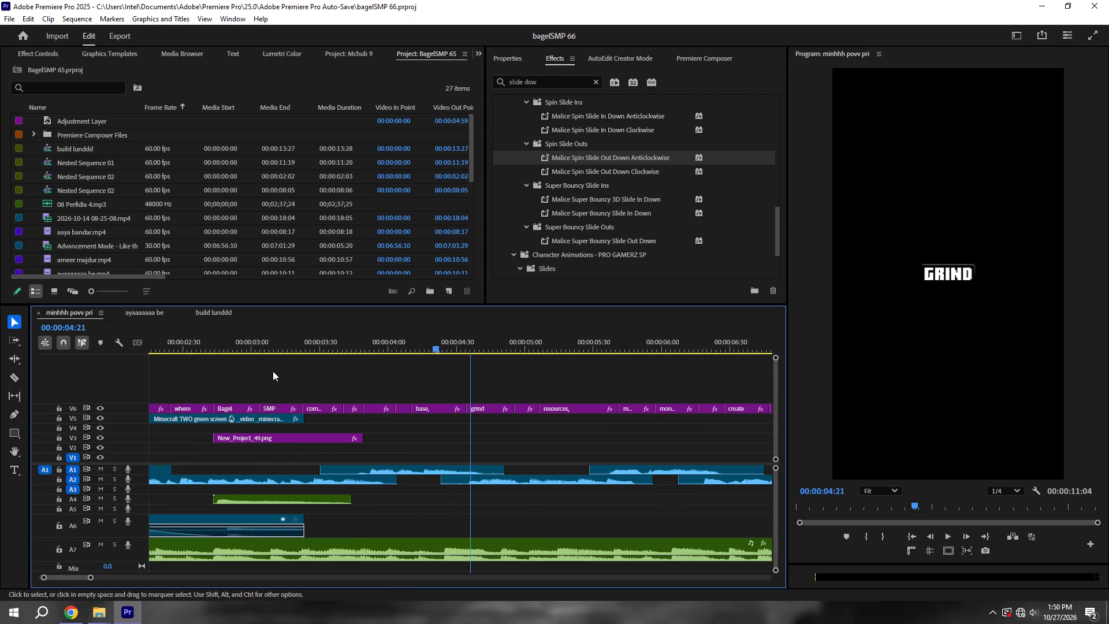
{"action": "left_click", "coordinate": [237, 341], "text": "shift"}
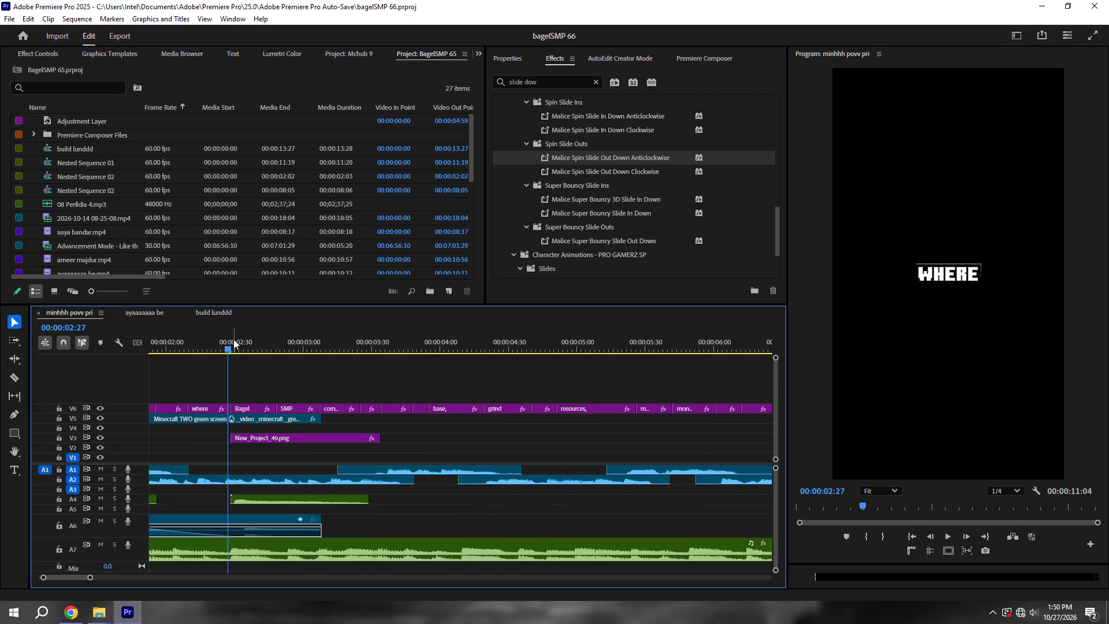
{"action": "left_click", "coordinate": [237, 332], "text": "shift"}
{"action": "key", "text": "ctrl+v"}
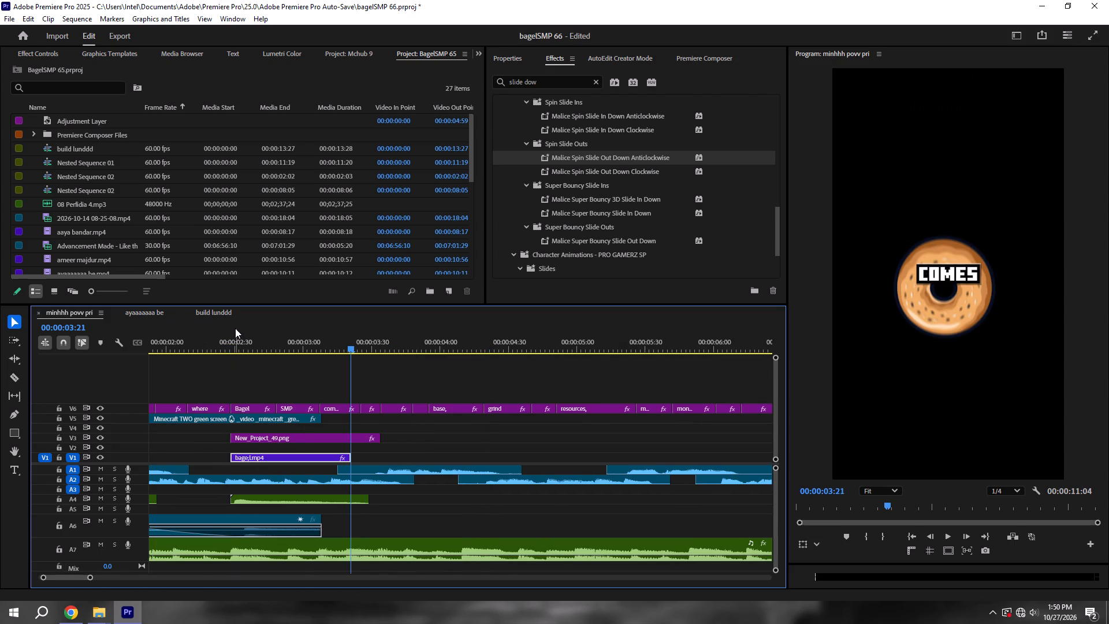
{"action": "left_click", "coordinate": [215, 321], "text": "shift"}
{"action": "left_click", "coordinate": [226, 340], "text": "shift"}
{"action": "key", "text": "space"}
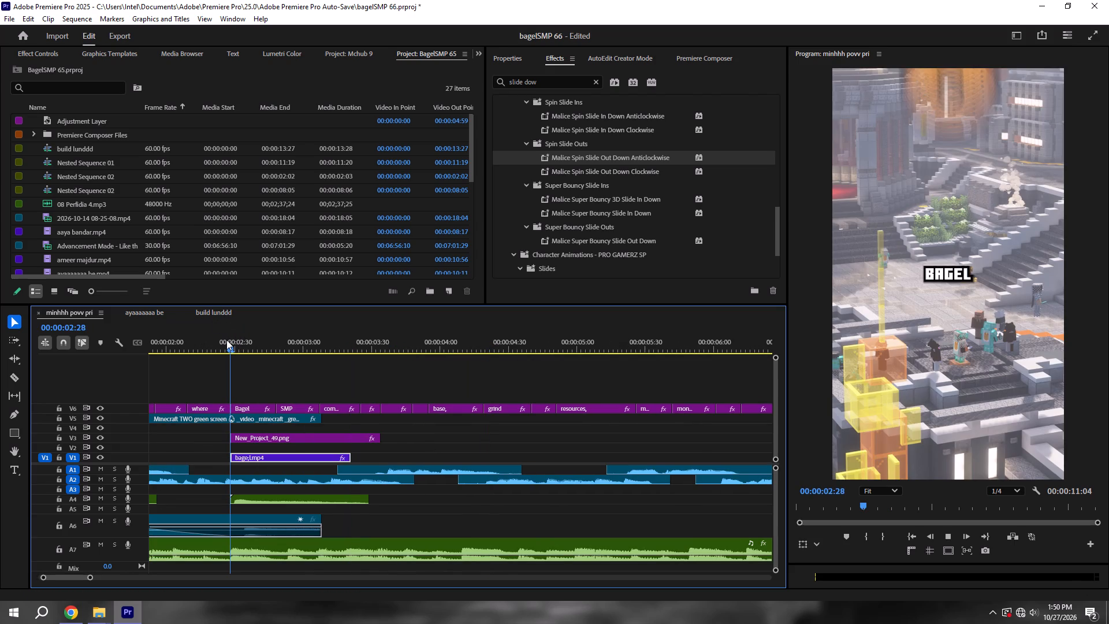
{"action": "key", "text": "space"}
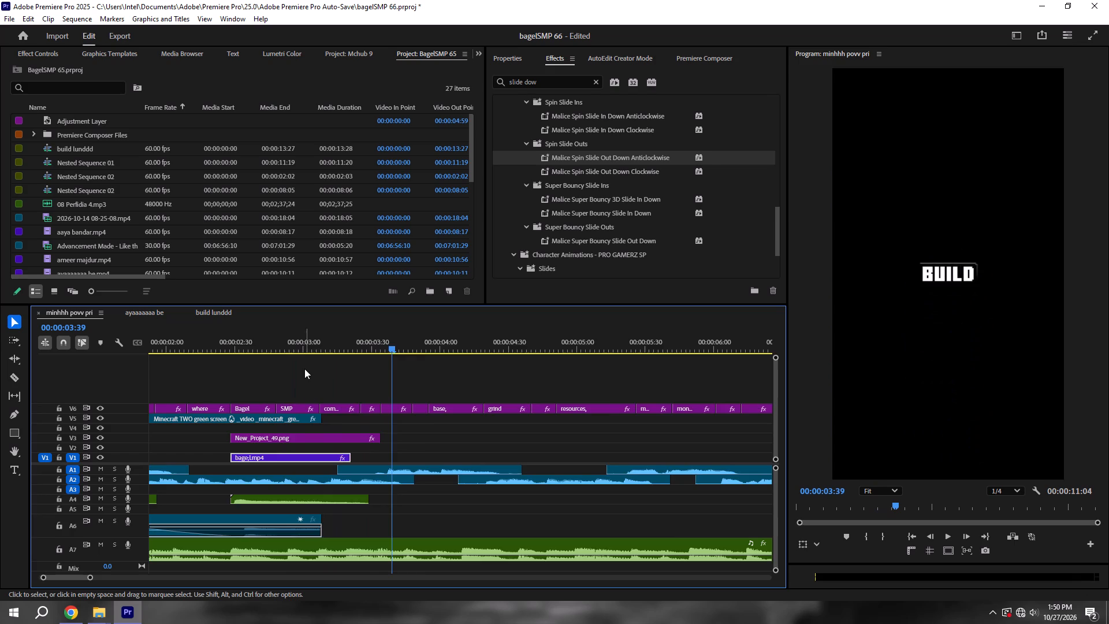
Extend the end of the pasted bagel clip to 00:00:03:34, matching the end of New_Project_49.png, and save the project.
{"action": "scroll", "coordinate": [308, 396], "scroll_direction": "up", "scroll_amount": 10, "text": "alt"}
{"action": "left_click_drag", "start_coordinate": [476, 350], "coordinate": [488, 347], "text": "shift"}
{"action": "left_click_drag", "start_coordinate": [403, 455], "coordinate": [485, 448]}
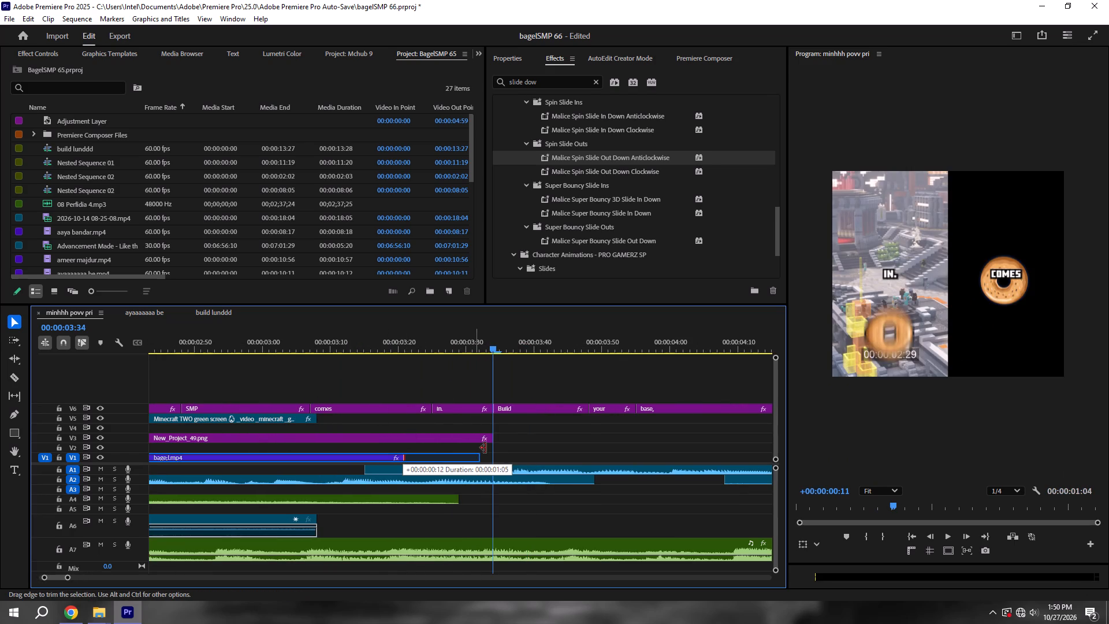
{"action": "left_click_drag", "start_coordinate": [485, 448], "coordinate": [493, 448]}
{"action": "key", "text": "ctrl+s"}
Play minhhh povv pri from 00:00:02:28 through the bagel clip and the captions after it, and save the project.
{"action": "scroll", "coordinate": [442, 444], "scroll_direction": "down", "scroll_amount": 6, "text": "alt"}
{"action": "scroll", "coordinate": [258, 394], "scroll_direction": "up", "scroll_amount": 5, "text": "alt"}
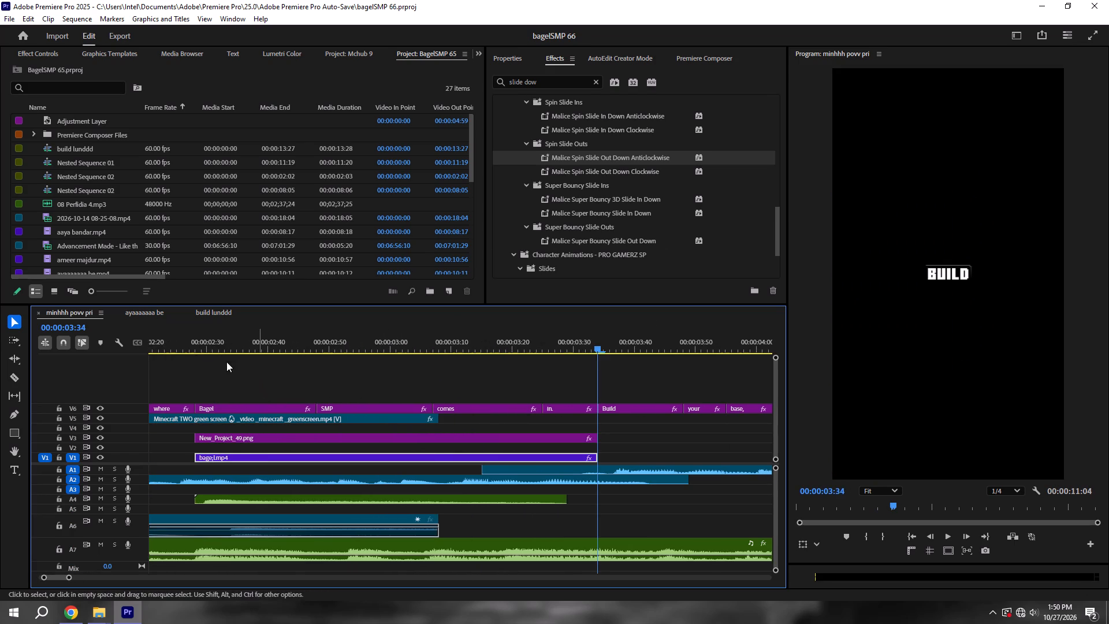
{"action": "left_click", "coordinate": [202, 347], "text": "shift"}
{"action": "key", "text": "space"}
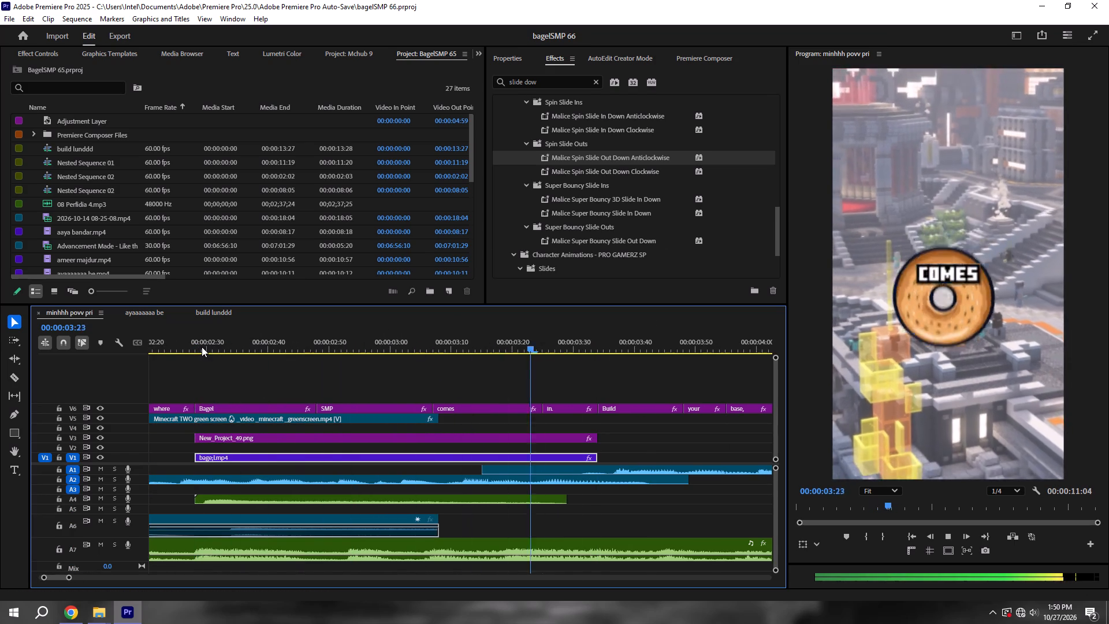
{"action": "key", "text": "space"}
{"action": "left_click", "coordinate": [200, 354], "text": "shift"}
{"action": "left_click", "coordinate": [187, 339], "text": "shift"}
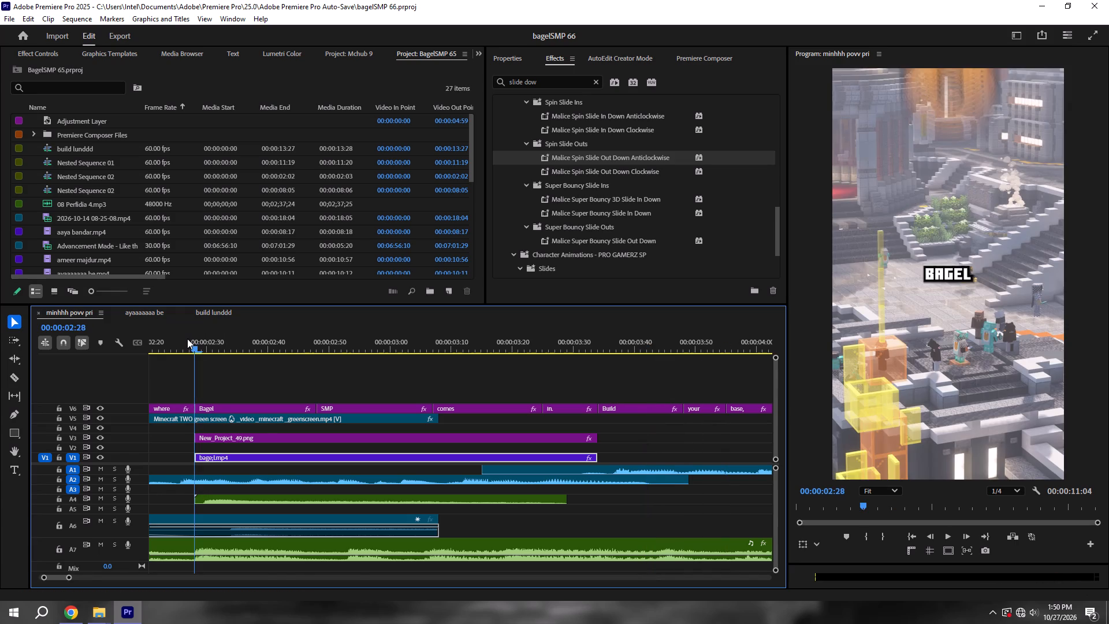
{"action": "key", "text": "space"}
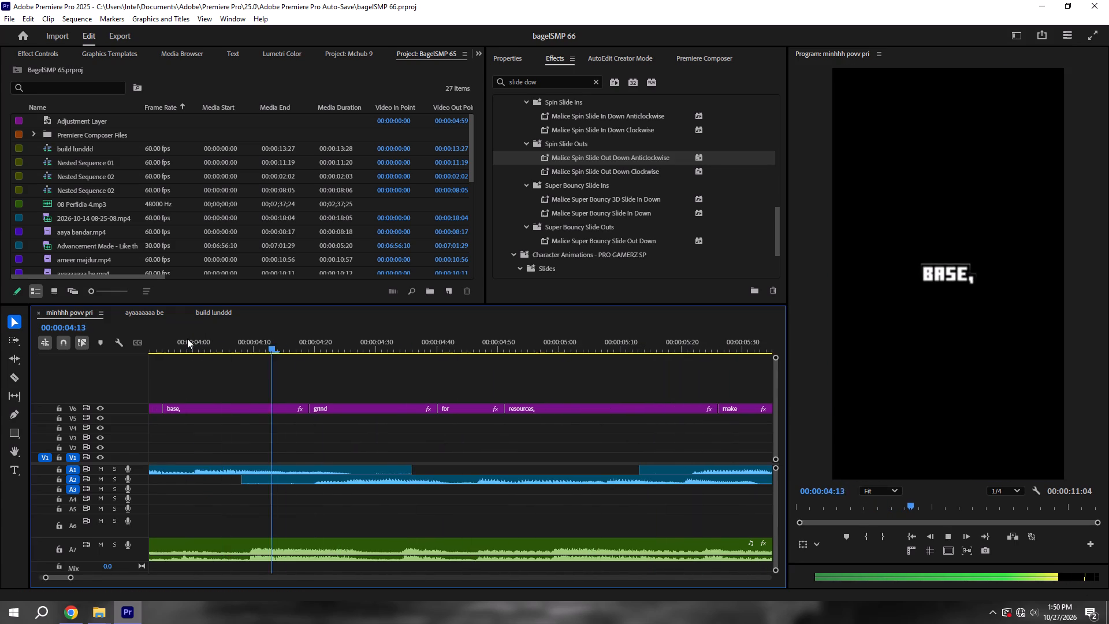
{"action": "key", "text": "ctrl+s"}
{"action": "scroll", "coordinate": [291, 377], "scroll_direction": "down", "scroll_amount": 11, "text": "alt"}
{"action": "key", "text": "ctrl+s"}
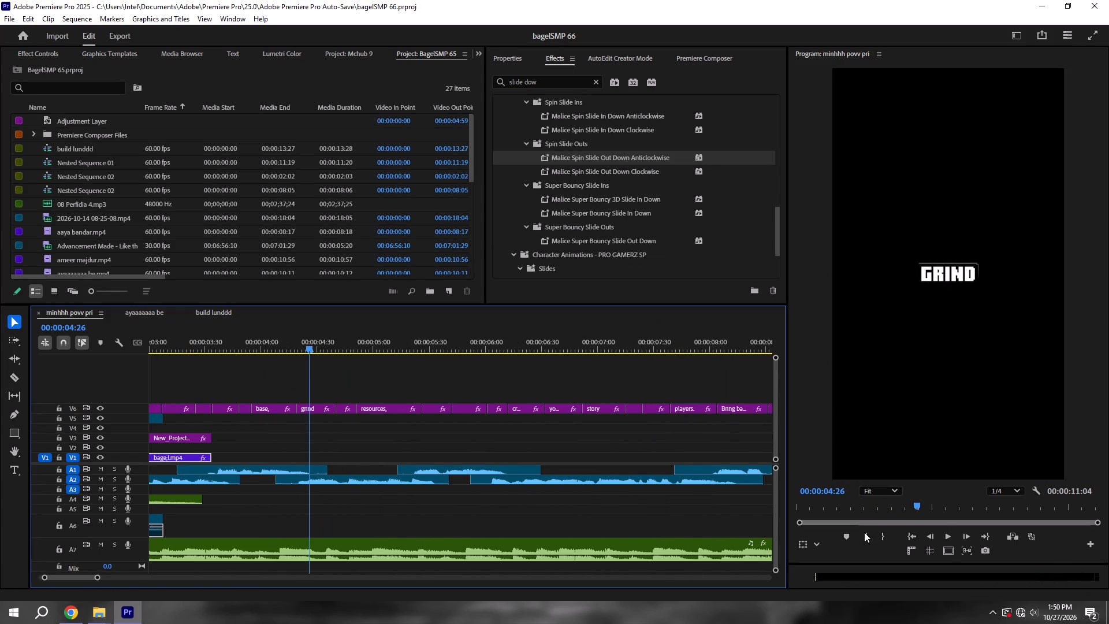
Play the part around the resources caption, set the playhead to the grind caption's start at 00:00:04:19, and save the project.
{"action": "left_click", "coordinate": [913, 533]}
{"action": "scroll", "coordinate": [725, 511], "scroll_direction": "down", "scroll_amount": 7, "text": "alt"}
{"action": "key", "text": "space"}
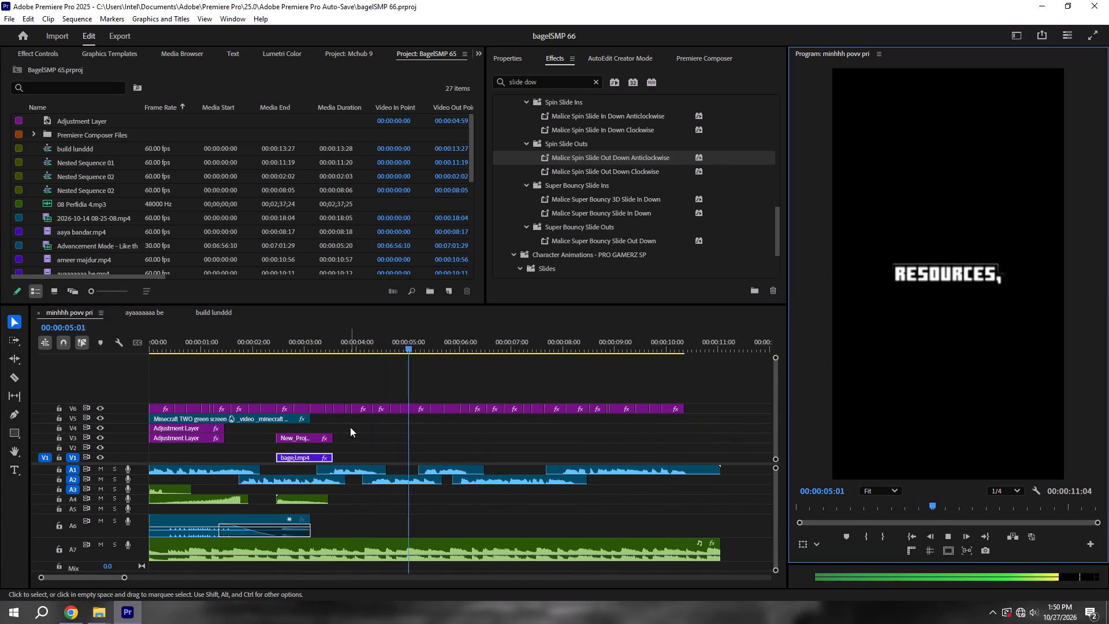
{"action": "left_click", "coordinate": [467, 447]}
{"action": "scroll", "coordinate": [449, 441], "scroll_direction": "up", "scroll_amount": 5, "text": "alt"}
{"action": "left_click", "coordinate": [365, 352], "text": "shift"}
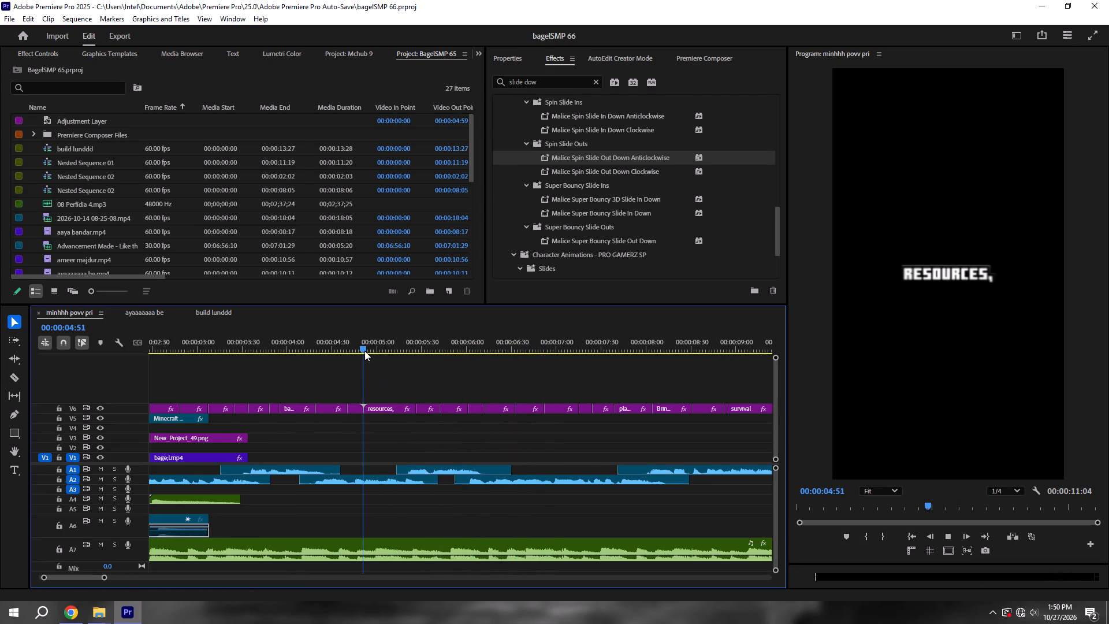
{"action": "scroll", "coordinate": [364, 355], "scroll_direction": "up", "scroll_amount": 11, "text": "alt"}
{"action": "left_click_drag", "start_coordinate": [325, 339], "coordinate": [267, 336], "text": "shift"}
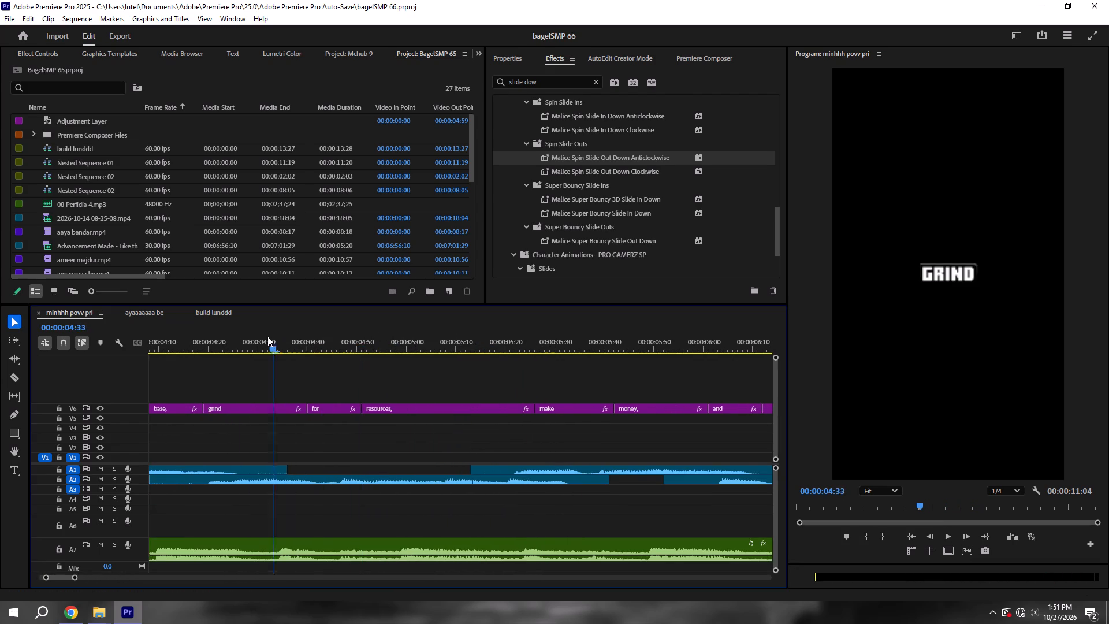
{"action": "left_click_drag", "start_coordinate": [267, 336], "coordinate": [208, 336], "text": "shift"}
{"action": "scroll", "coordinate": [208, 336], "scroll_direction": "down", "scroll_amount": 6, "text": "alt"}
{"action": "scroll", "coordinate": [208, 336], "scroll_direction": "up", "scroll_amount": 4}
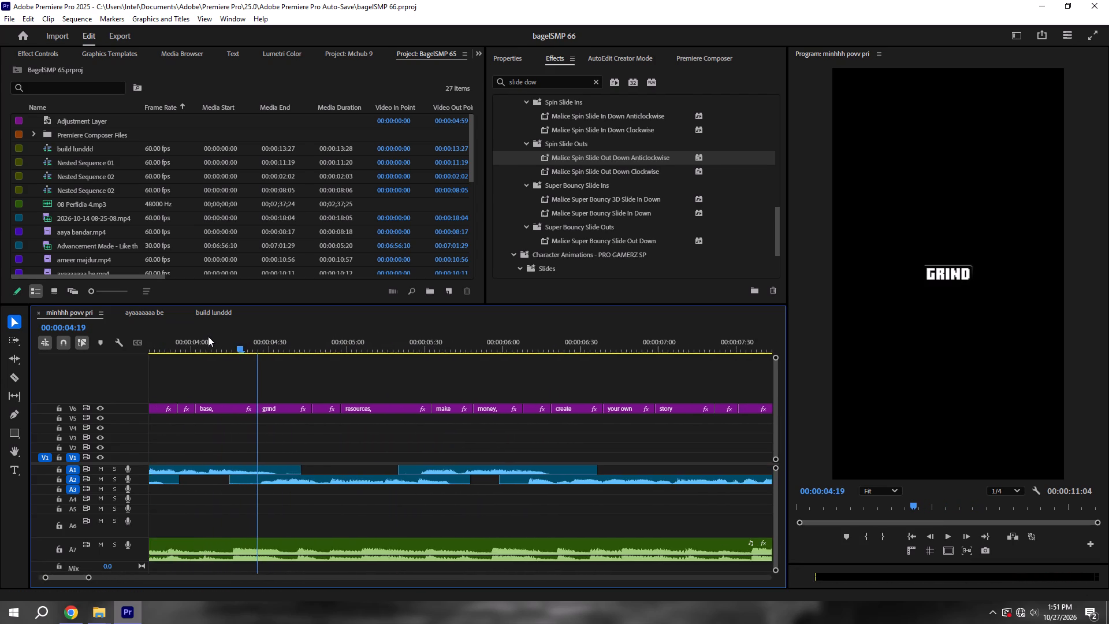
{"action": "scroll", "coordinate": [208, 336], "scroll_direction": "up", "scroll_amount": 1}
{"action": "key", "text": "ctrl+s"}
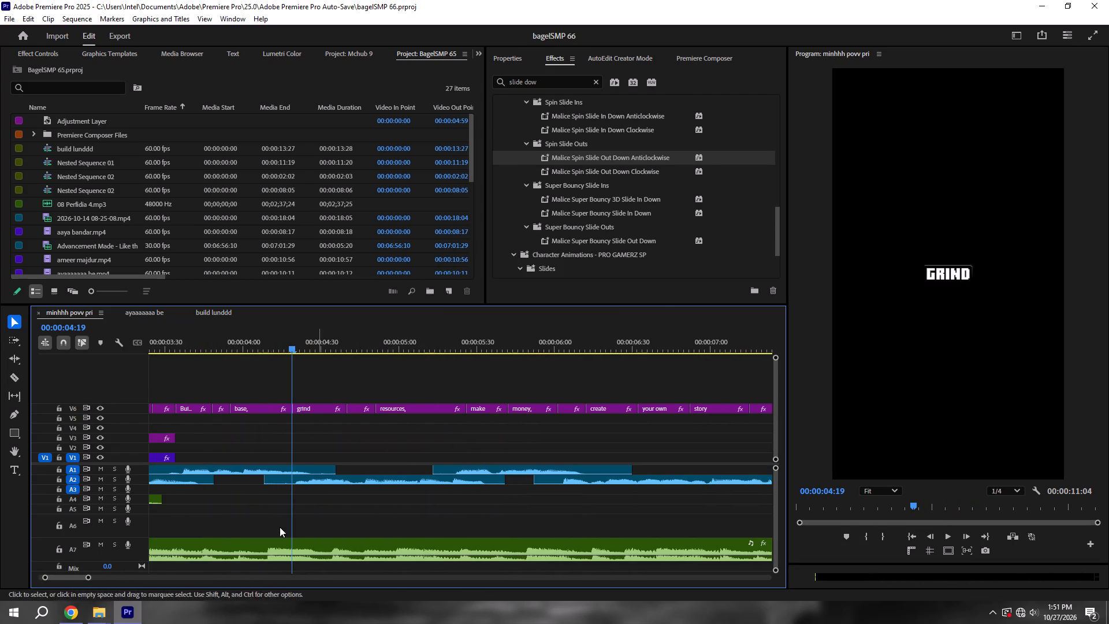
In File Explorer, look through the videos in the paid one folder for footage to use under the grind caption.
{"action": "left_click", "coordinate": [109, 617]}
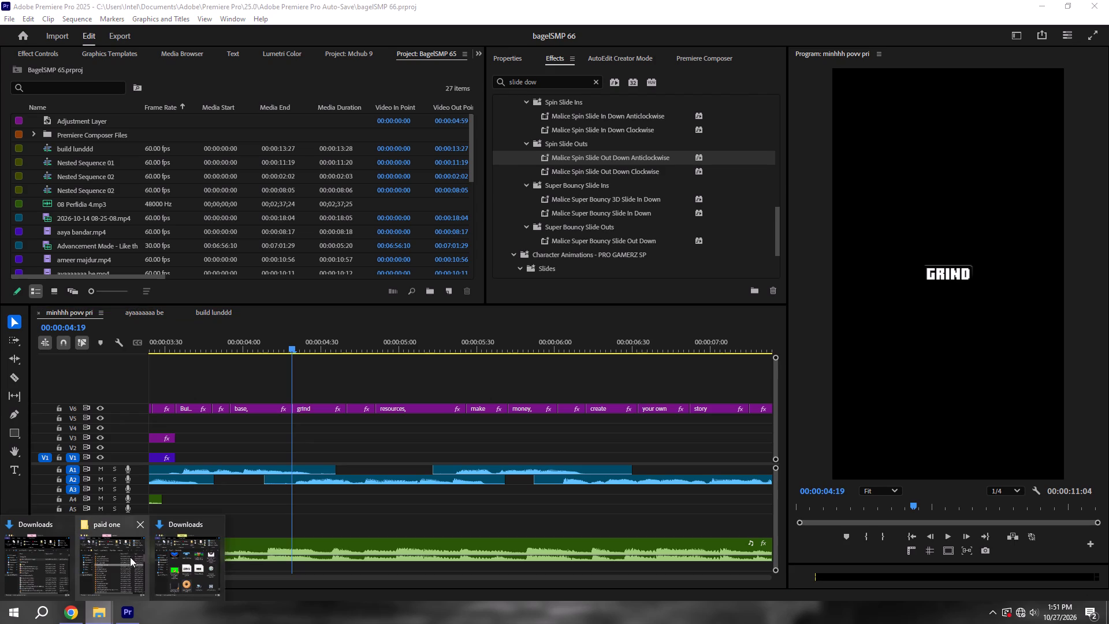
{"action": "left_click", "coordinate": [129, 557]}
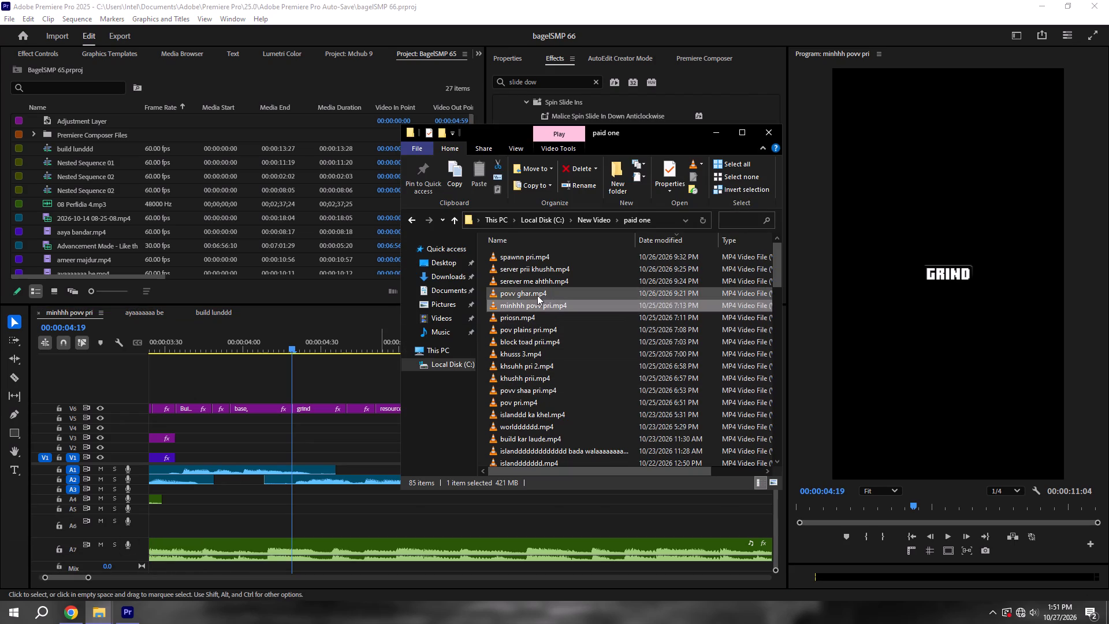
{"action": "scroll", "coordinate": [537, 295], "scroll_direction": "up", "scroll_amount": 6}
{"action": "scroll", "coordinate": [537, 295], "scroll_direction": "down", "scroll_amount": 1}
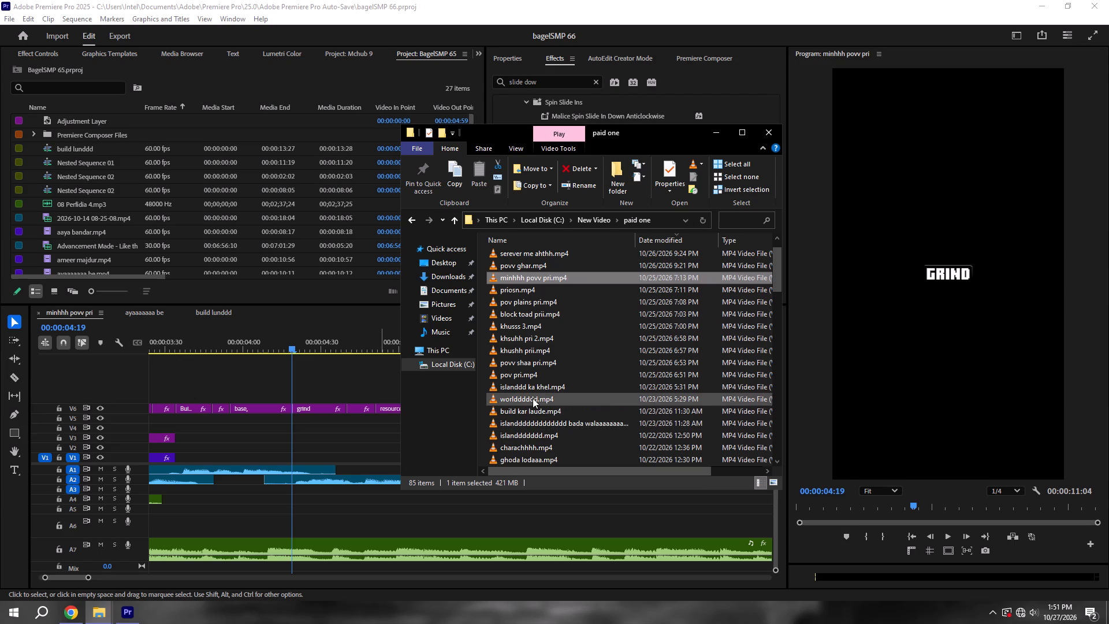
{"action": "scroll", "coordinate": [524, 340], "scroll_direction": "down", "scroll_amount": 1}
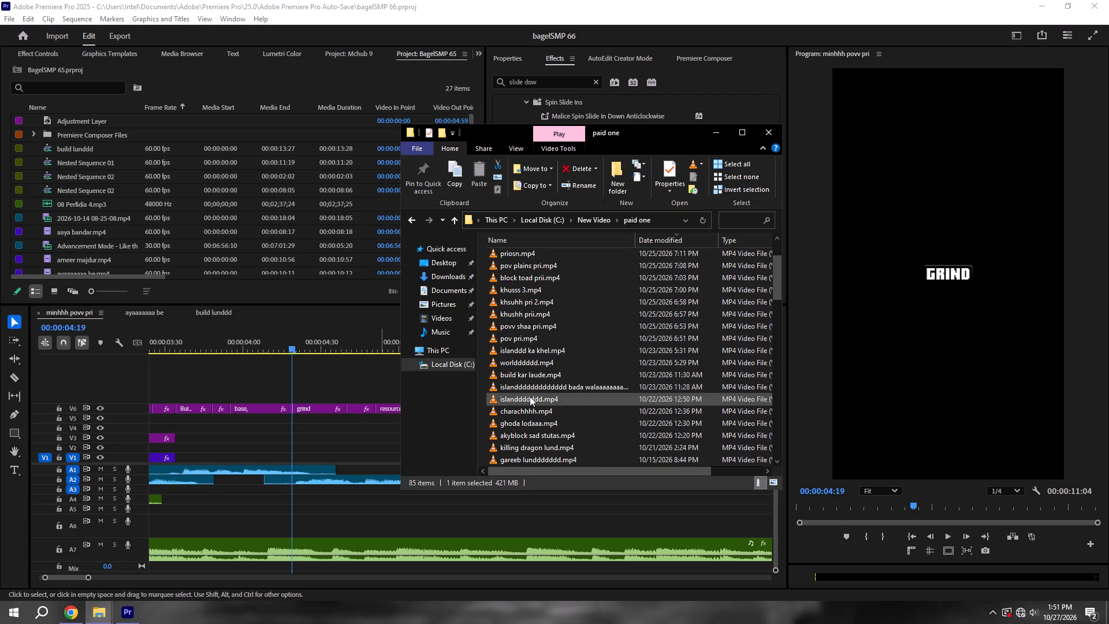
{"action": "scroll", "coordinate": [530, 396], "scroll_direction": "down", "scroll_amount": 1}
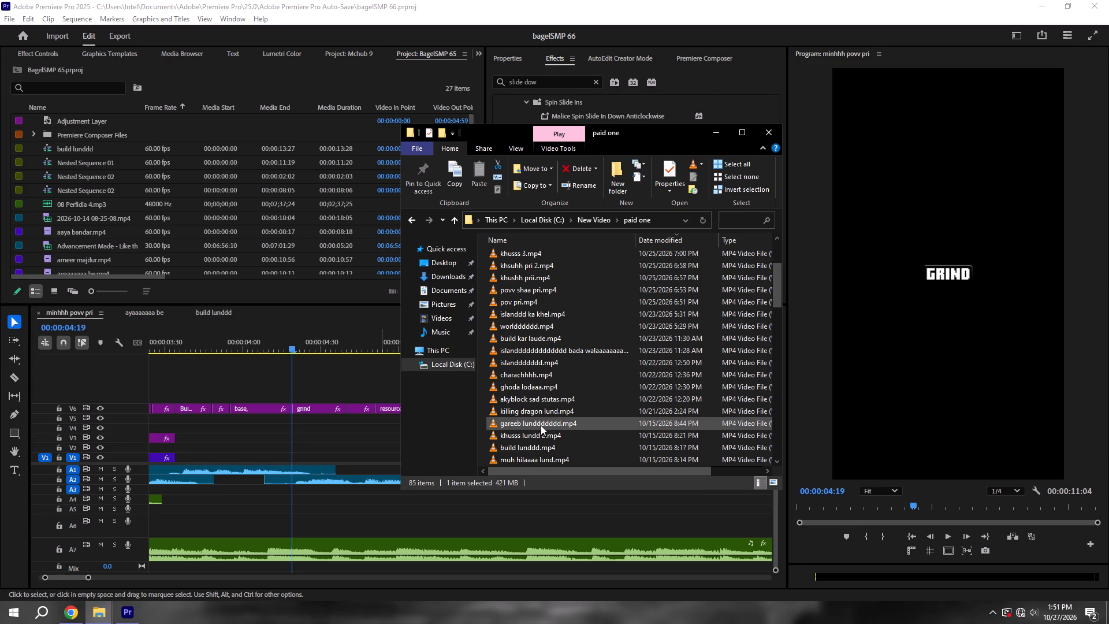
{"action": "scroll", "coordinate": [532, 406], "scroll_direction": "up", "scroll_amount": 4}
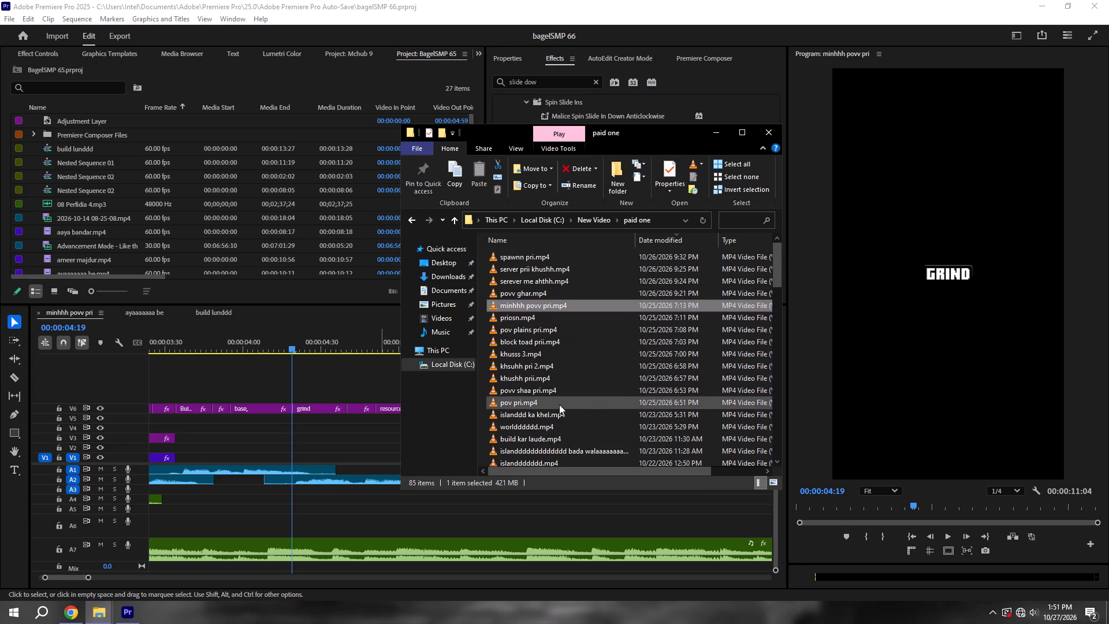
{"action": "scroll", "coordinate": [559, 426], "scroll_direction": "down", "scroll_amount": 1}
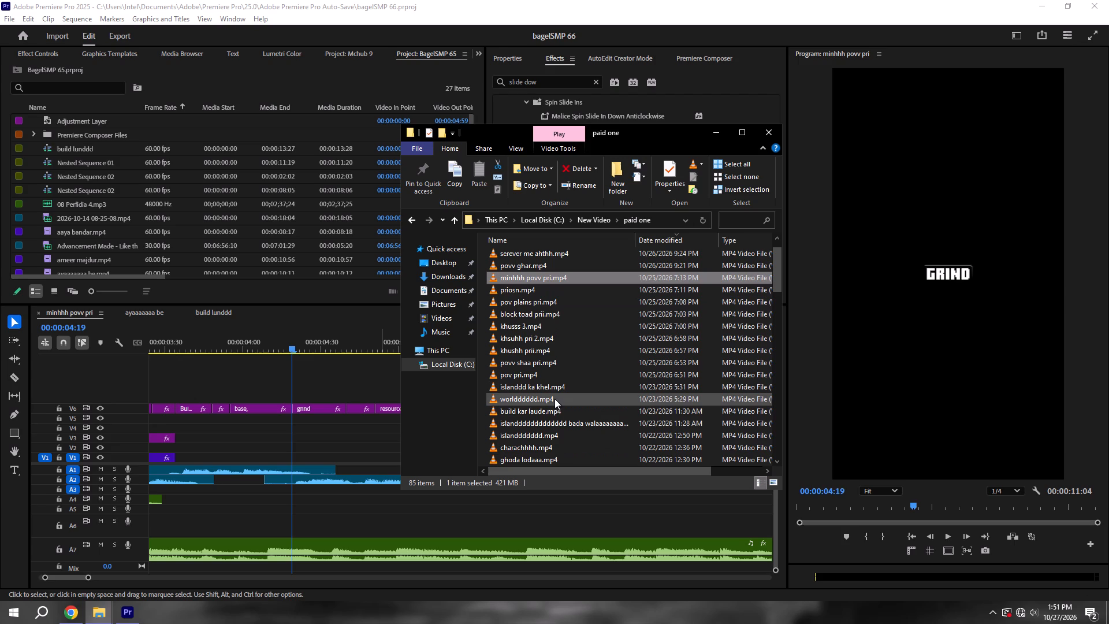
{"action": "scroll", "coordinate": [555, 410], "scroll_direction": "down", "scroll_amount": 2}
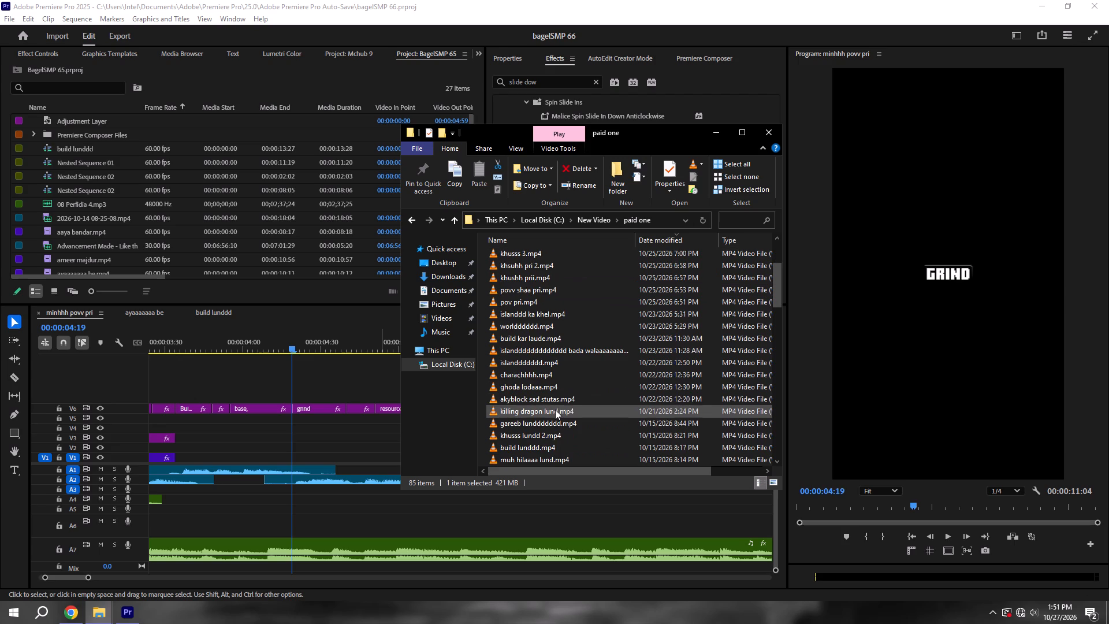
{"action": "scroll", "coordinate": [555, 410], "scroll_direction": "down", "scroll_amount": 3}
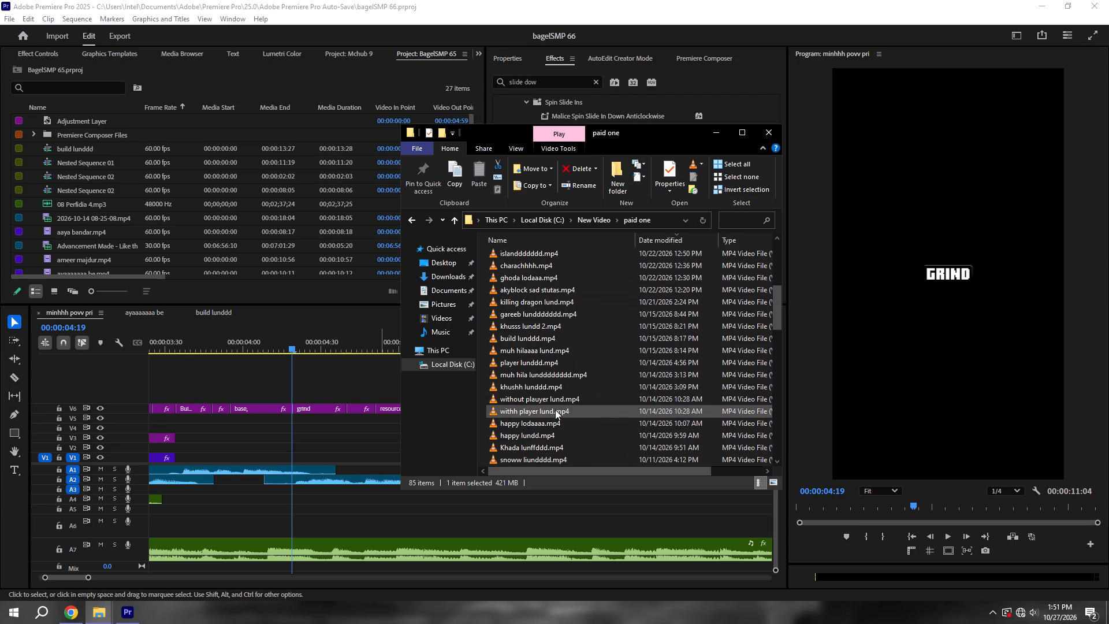
{"action": "scroll", "coordinate": [555, 410], "scroll_direction": "up", "scroll_amount": 10}
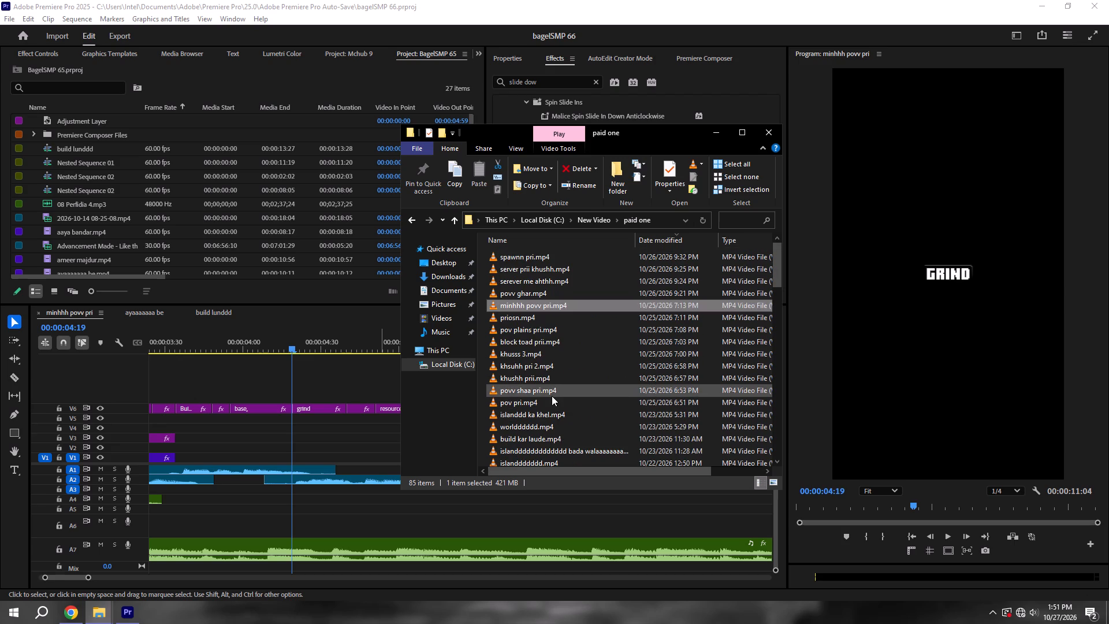
Add grinddddd.mp4 from the paid ne folder inside New Video to the minhhh povv pri sequence on V2 at 00:00:03:55.
{"action": "left_click", "coordinate": [591, 211]}
{"action": "left_click", "coordinate": [590, 219]}
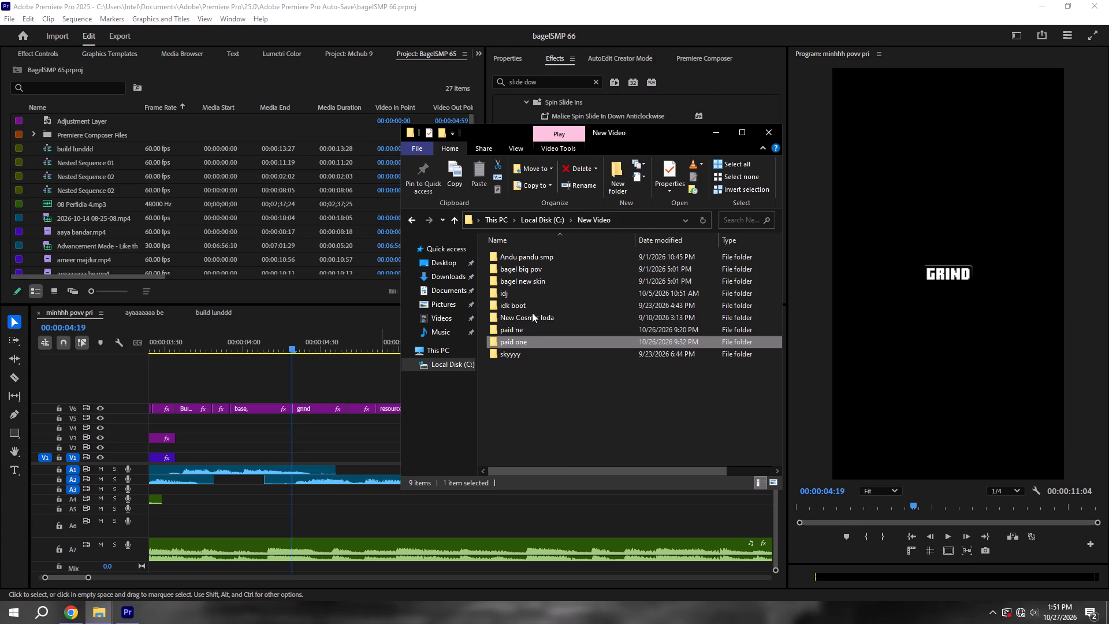
{"action": "double_click", "coordinate": [522, 333]}
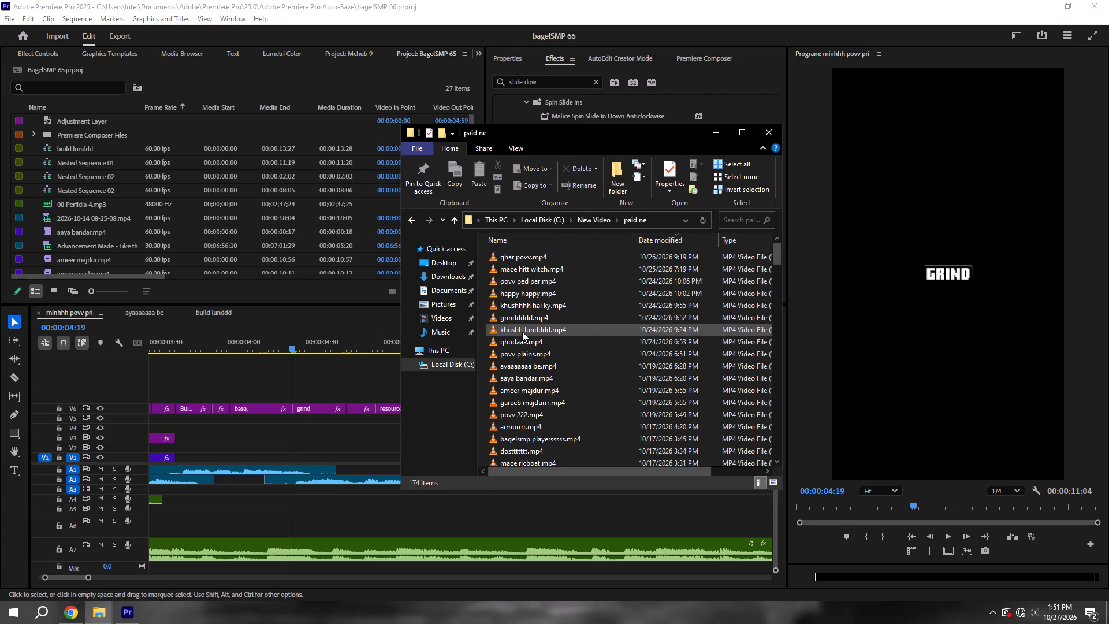
{"action": "left_click_drag", "start_coordinate": [539, 315], "coordinate": [235, 445]}
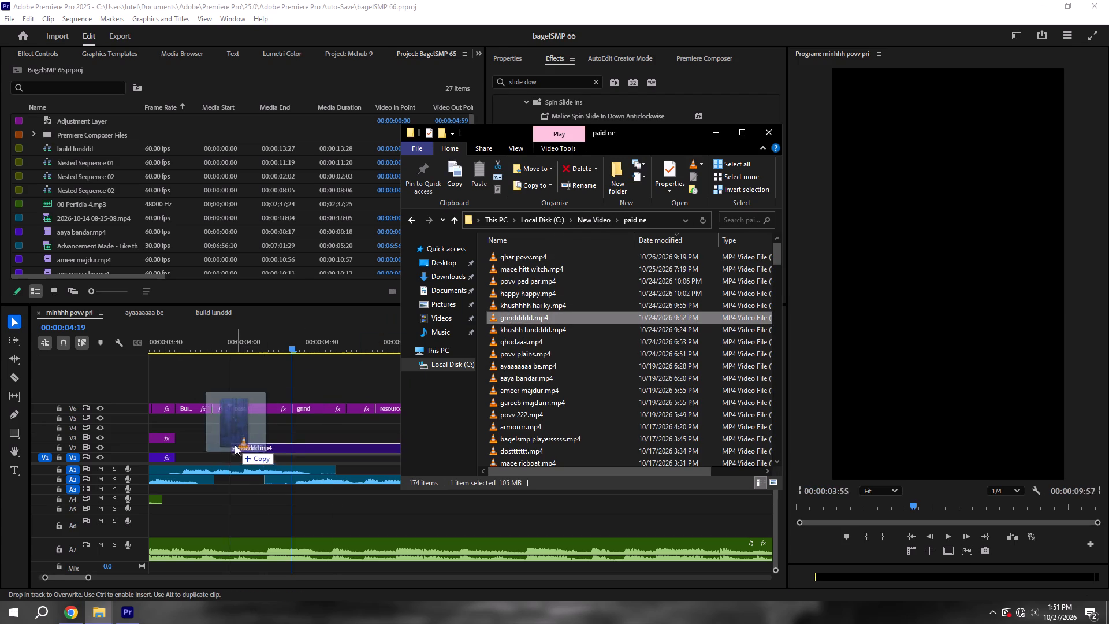
{"action": "left_click_drag", "start_coordinate": [235, 445], "coordinate": [233, 444]}
{"action": "left_click", "coordinate": [228, 441]}
Trim about 1.4 seconds off the start of grinddddd.mp4 and move the clip to V1 at 00:00:04:19.
{"action": "left_click_drag", "start_coordinate": [233, 445], "coordinate": [331, 448]}
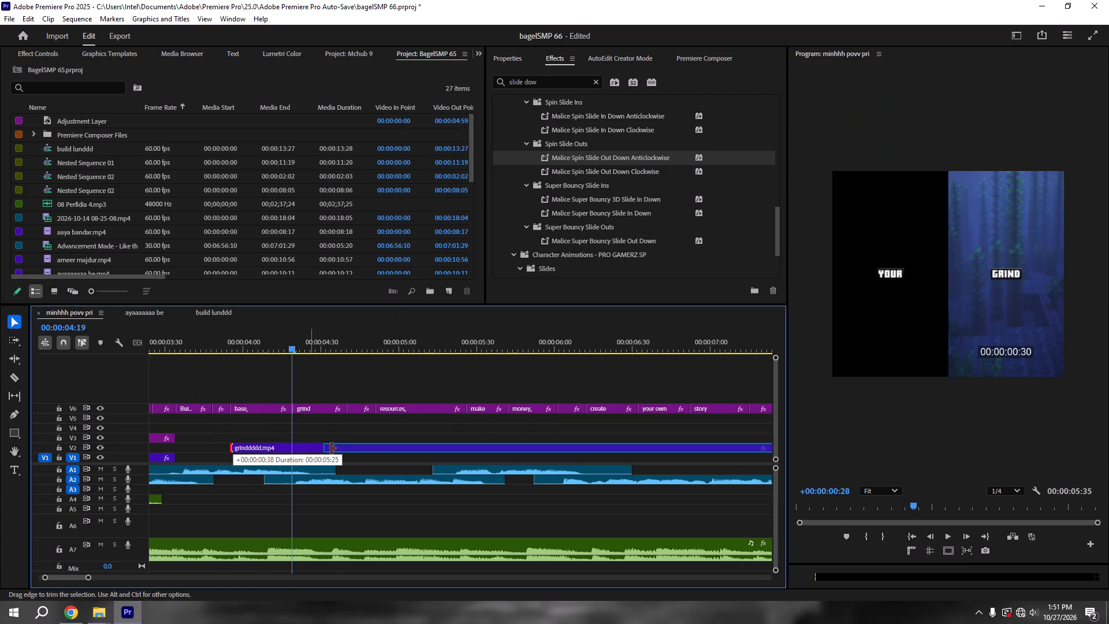
{"action": "left_click_drag", "start_coordinate": [331, 448], "coordinate": [441, 451]}
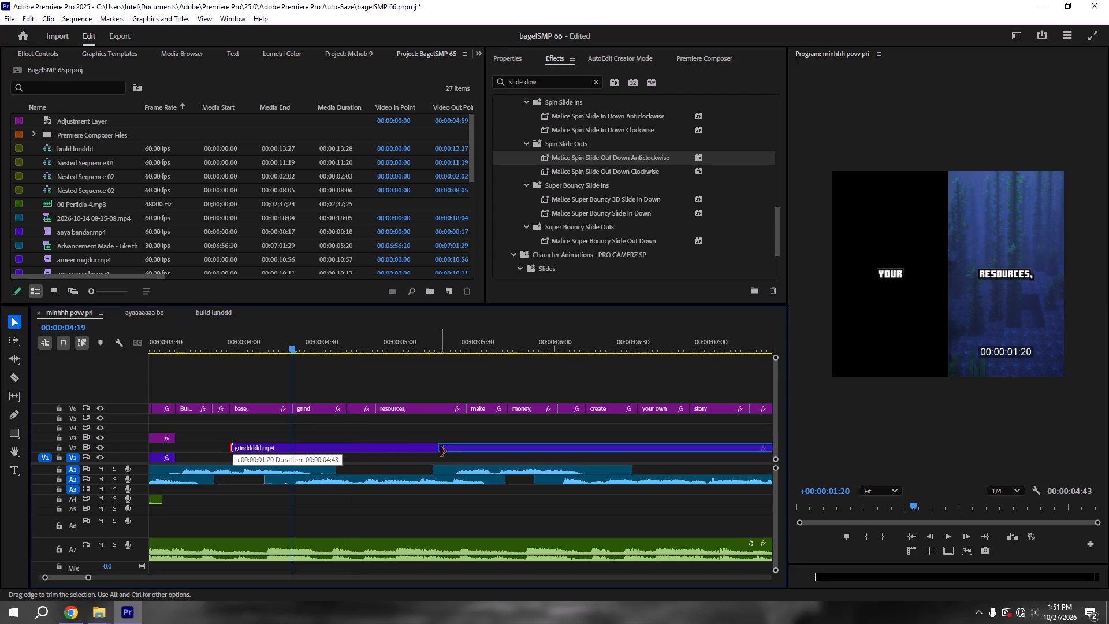
{"action": "left_click_drag", "start_coordinate": [441, 451], "coordinate": [450, 451]}
{"action": "left_click_drag", "start_coordinate": [475, 447], "coordinate": [241, 462]}
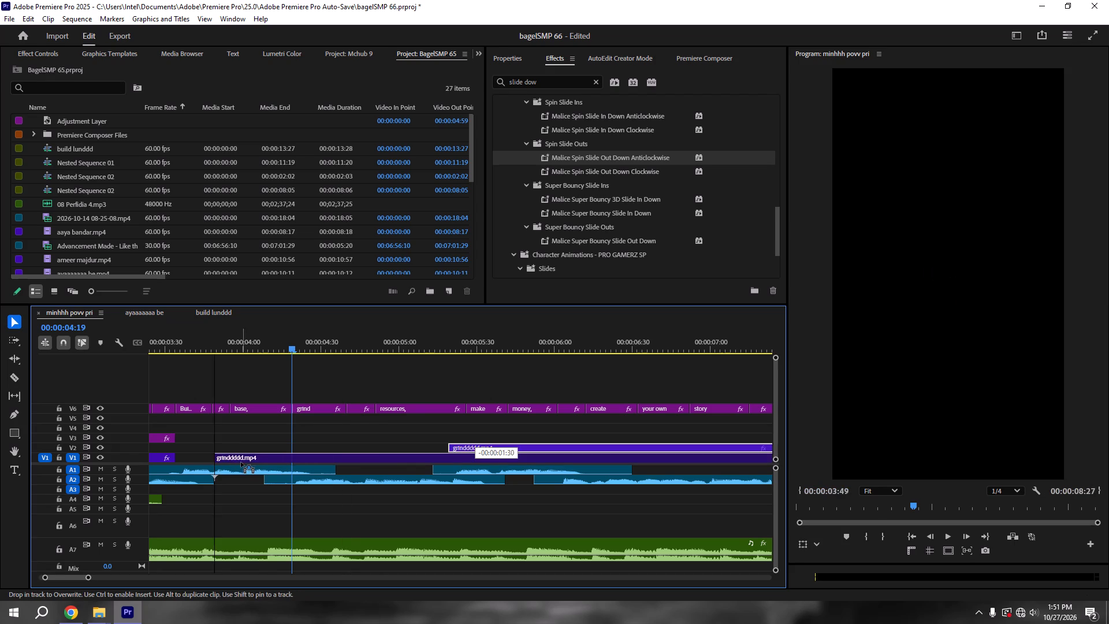
{"action": "left_click_drag", "start_coordinate": [241, 462], "coordinate": [323, 452]}
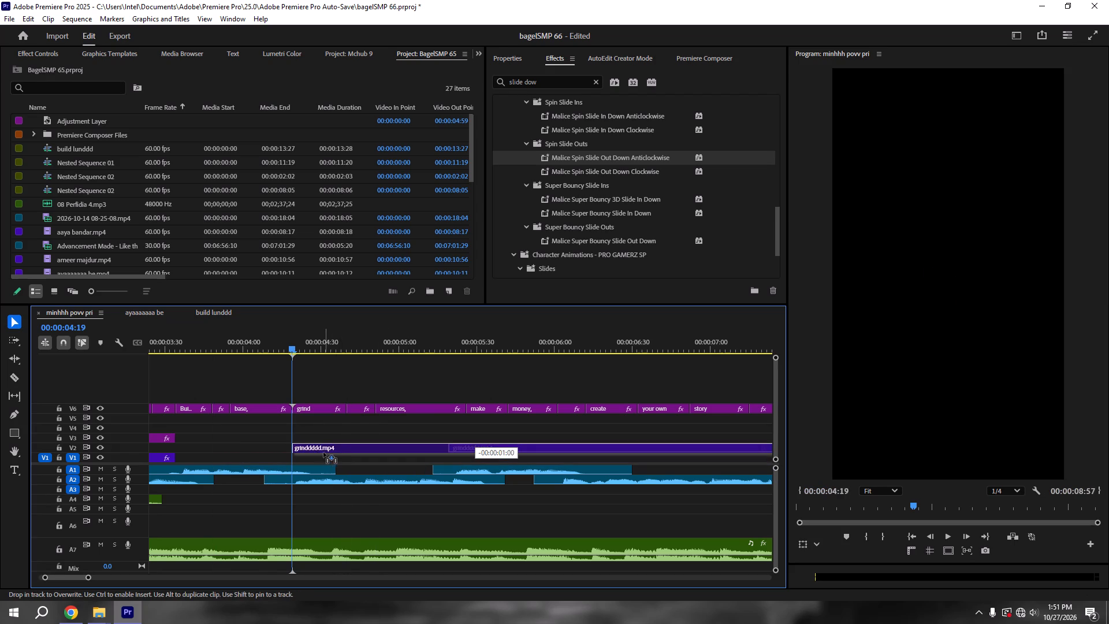
{"action": "left_click_drag", "start_coordinate": [323, 452], "coordinate": [321, 456]}
Cut grinddddd.mp4 at 00:00:05:26, where the make caption starts, delete the part after the cut, and save the project.
{"action": "key", "text": "space"}
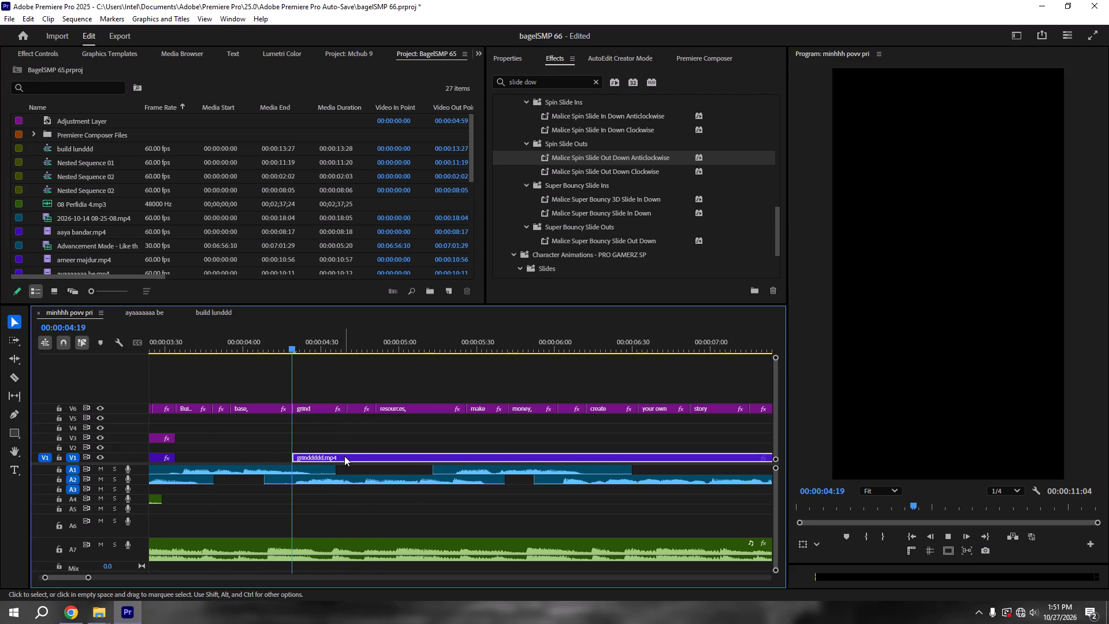
{"action": "left_click", "coordinate": [460, 429]}
{"action": "key", "text": "space"}
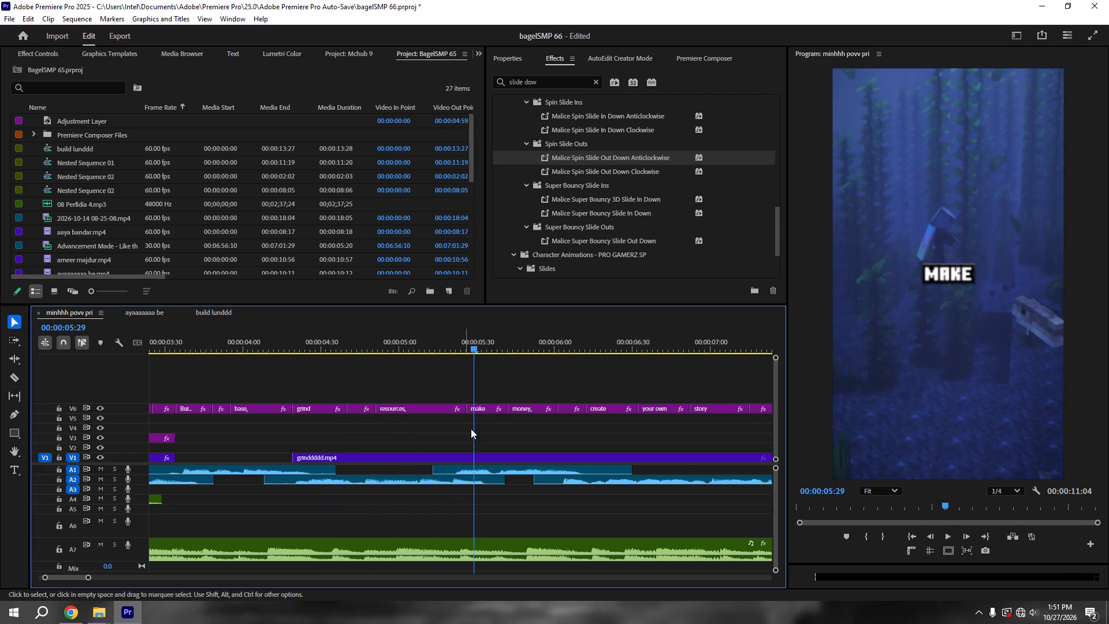
{"action": "left_click_drag", "start_coordinate": [455, 335], "coordinate": [469, 337], "text": "shift"}
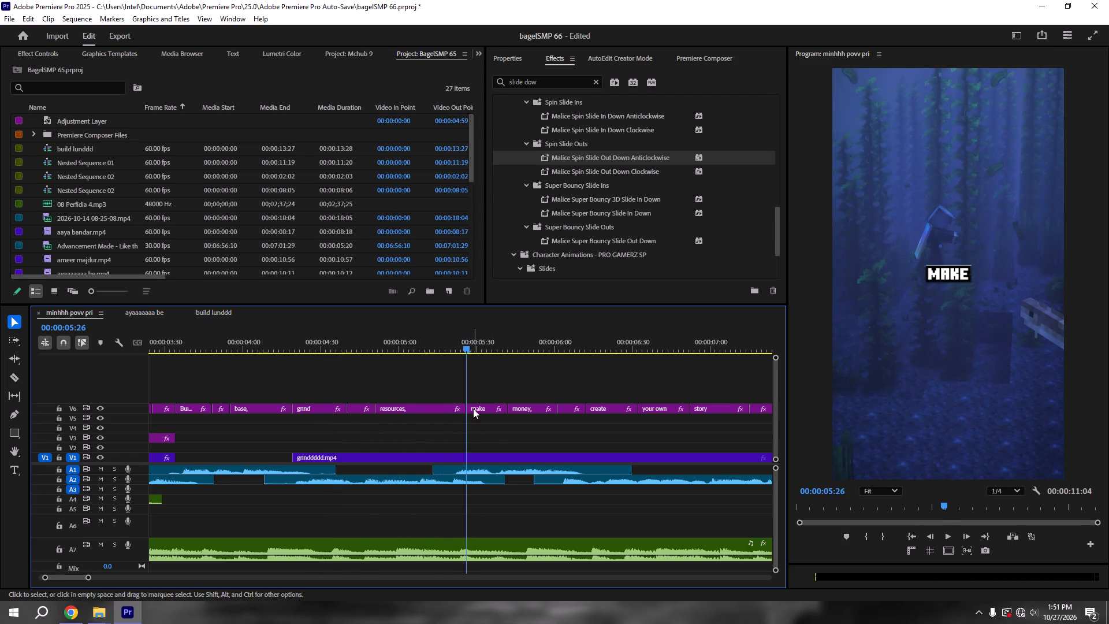
{"action": "key", "text": "c"}
{"action": "left_click", "coordinate": [470, 456]}
{"action": "key", "text": "v"}
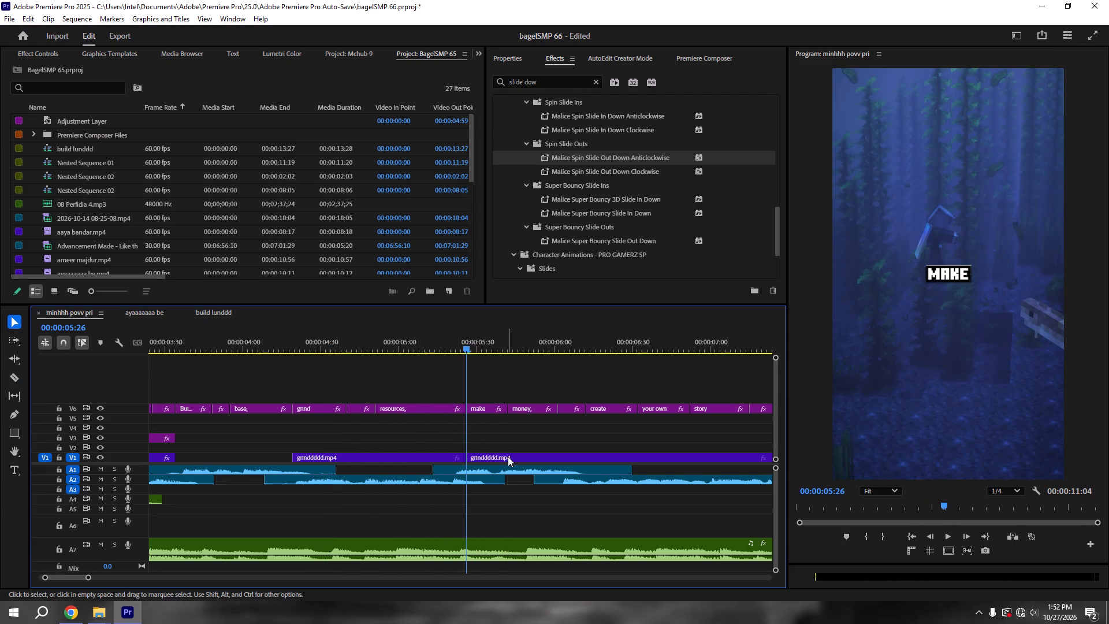
{"action": "left_click", "coordinate": [508, 456]}
{"action": "key", "text": "BackSpace"}
{"action": "key", "text": "ctrl+s"}
{"action": "scroll", "coordinate": [511, 452], "scroll_direction": "down", "scroll_amount": 7, "text": "alt"}
{"action": "key", "text": "ctrl+s"}
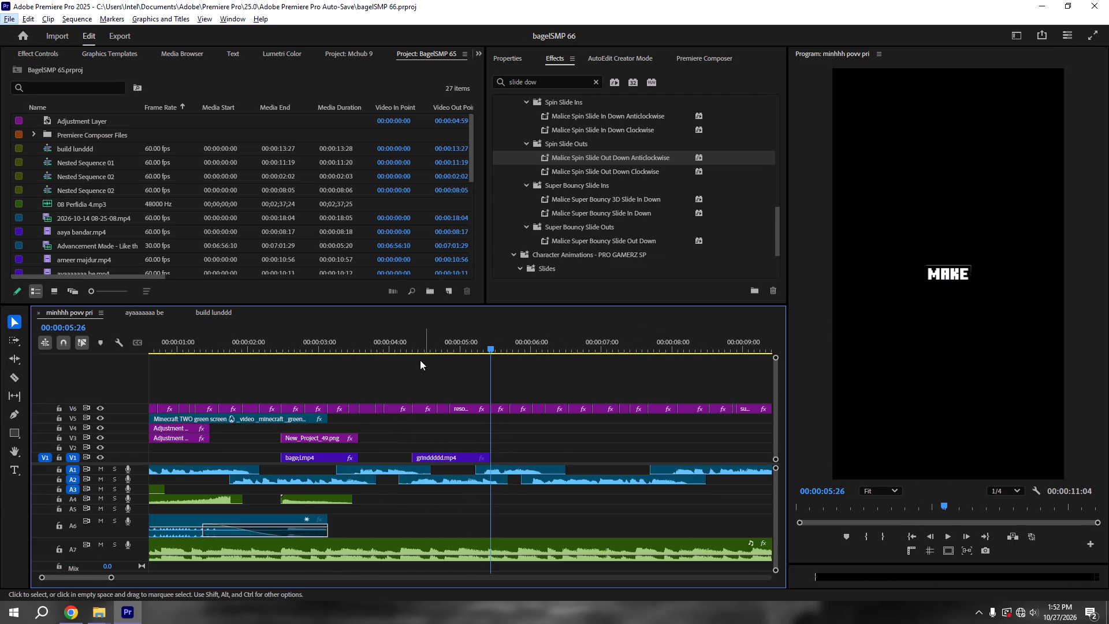
{"action": "left_click", "coordinate": [416, 340], "text": "shift"}
{"action": "scroll", "coordinate": [416, 340], "scroll_direction": "down", "scroll_amount": 6, "text": "alt"}
{"action": "key", "text": "ctrl+s"}
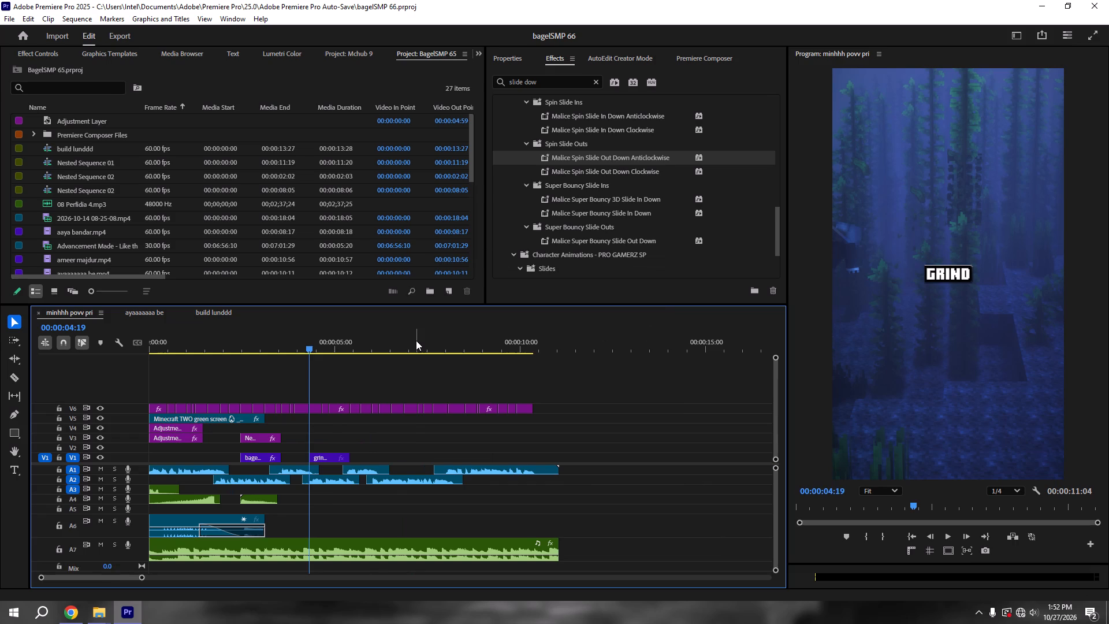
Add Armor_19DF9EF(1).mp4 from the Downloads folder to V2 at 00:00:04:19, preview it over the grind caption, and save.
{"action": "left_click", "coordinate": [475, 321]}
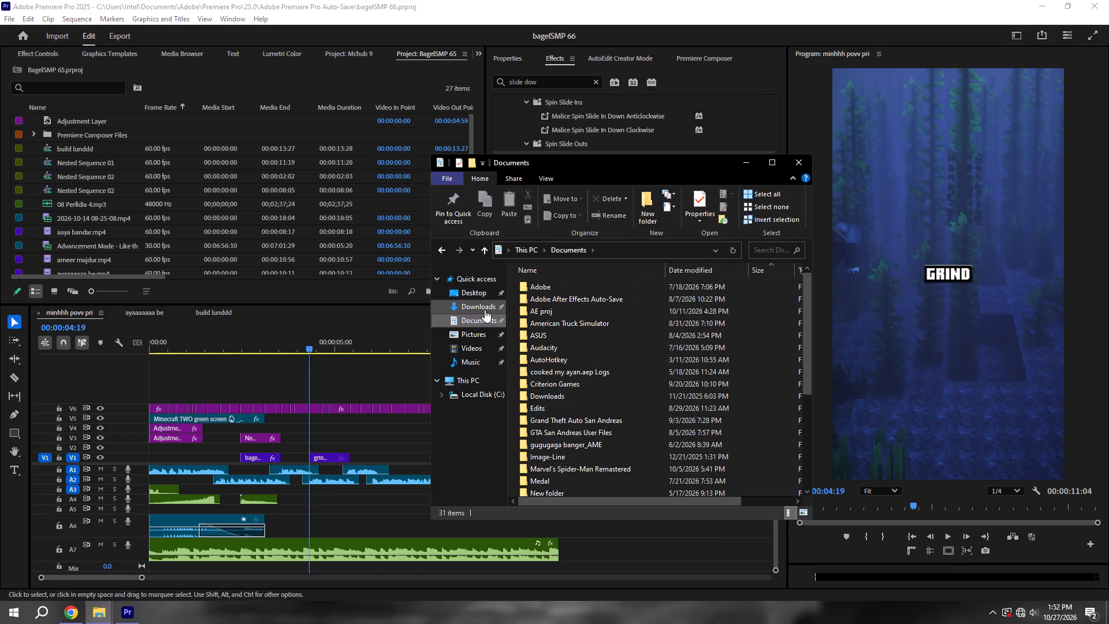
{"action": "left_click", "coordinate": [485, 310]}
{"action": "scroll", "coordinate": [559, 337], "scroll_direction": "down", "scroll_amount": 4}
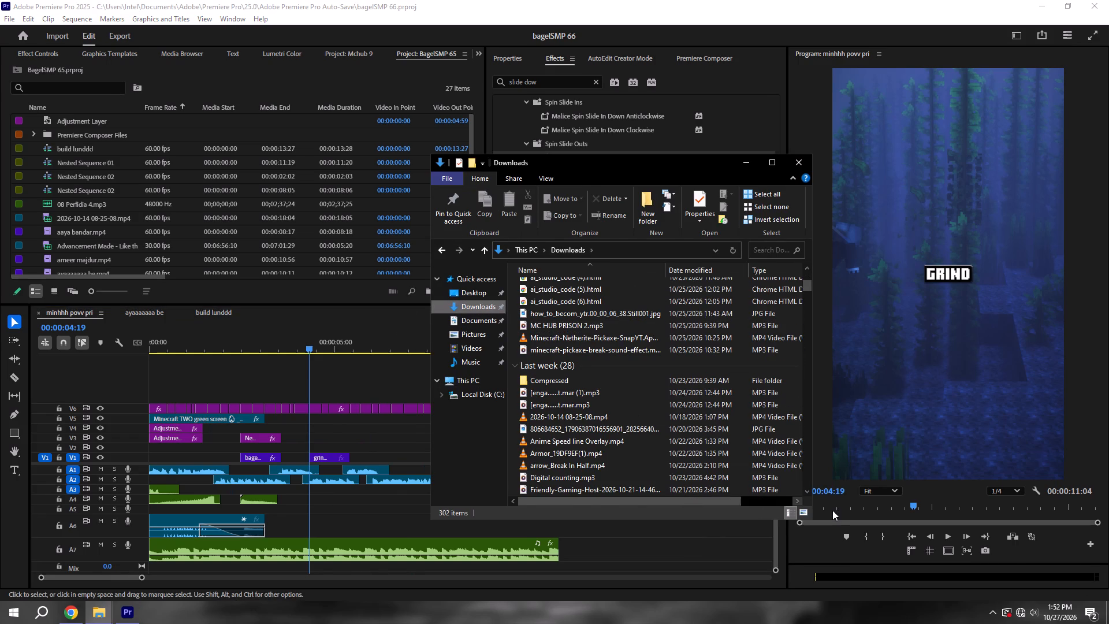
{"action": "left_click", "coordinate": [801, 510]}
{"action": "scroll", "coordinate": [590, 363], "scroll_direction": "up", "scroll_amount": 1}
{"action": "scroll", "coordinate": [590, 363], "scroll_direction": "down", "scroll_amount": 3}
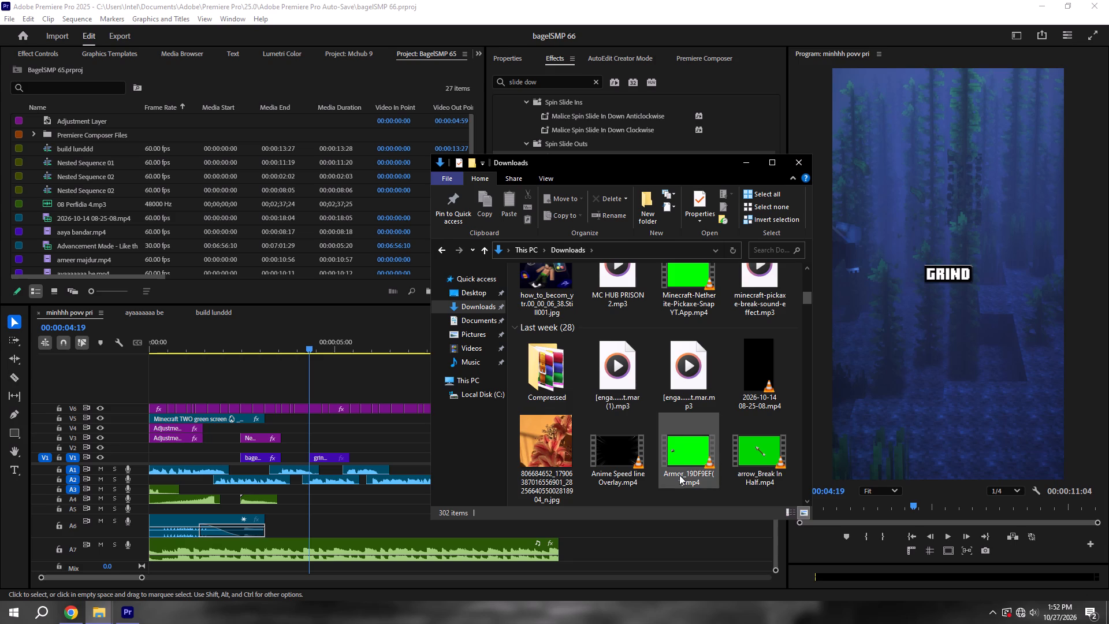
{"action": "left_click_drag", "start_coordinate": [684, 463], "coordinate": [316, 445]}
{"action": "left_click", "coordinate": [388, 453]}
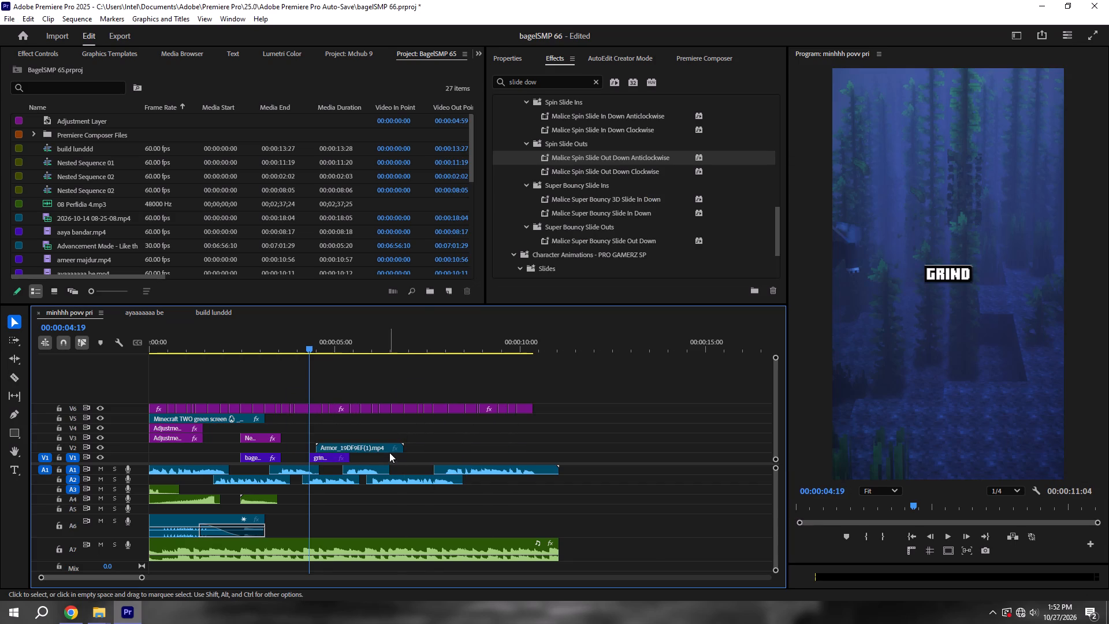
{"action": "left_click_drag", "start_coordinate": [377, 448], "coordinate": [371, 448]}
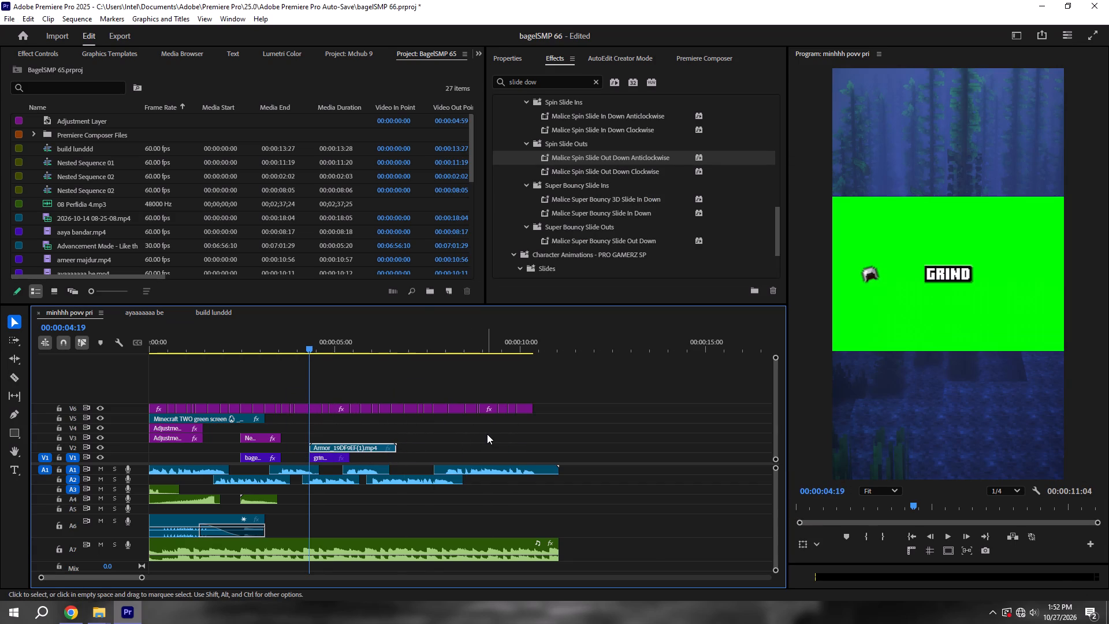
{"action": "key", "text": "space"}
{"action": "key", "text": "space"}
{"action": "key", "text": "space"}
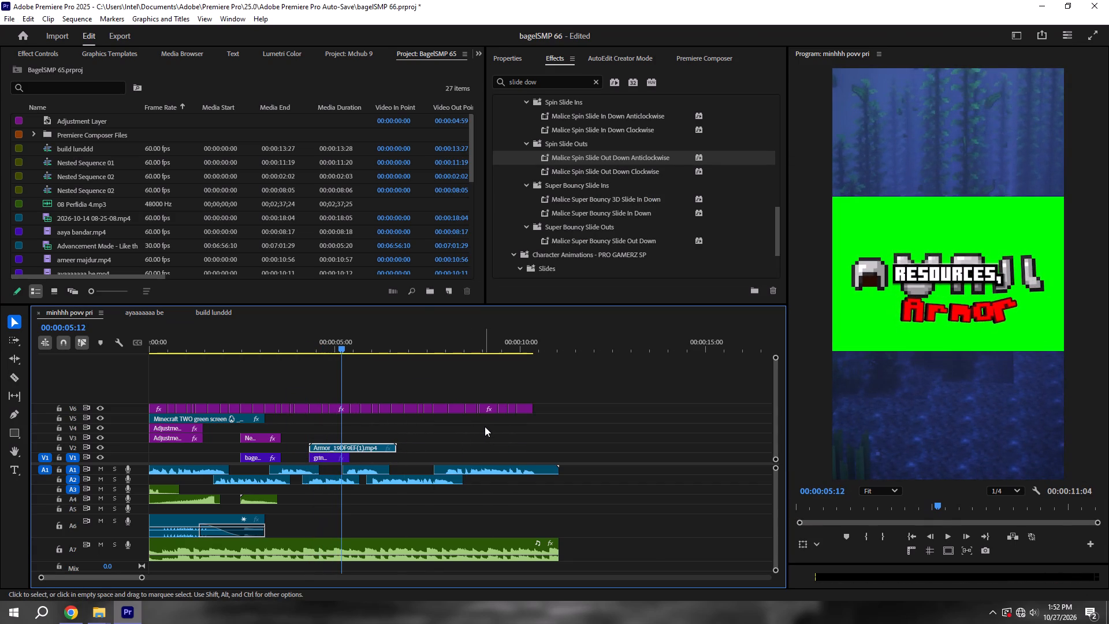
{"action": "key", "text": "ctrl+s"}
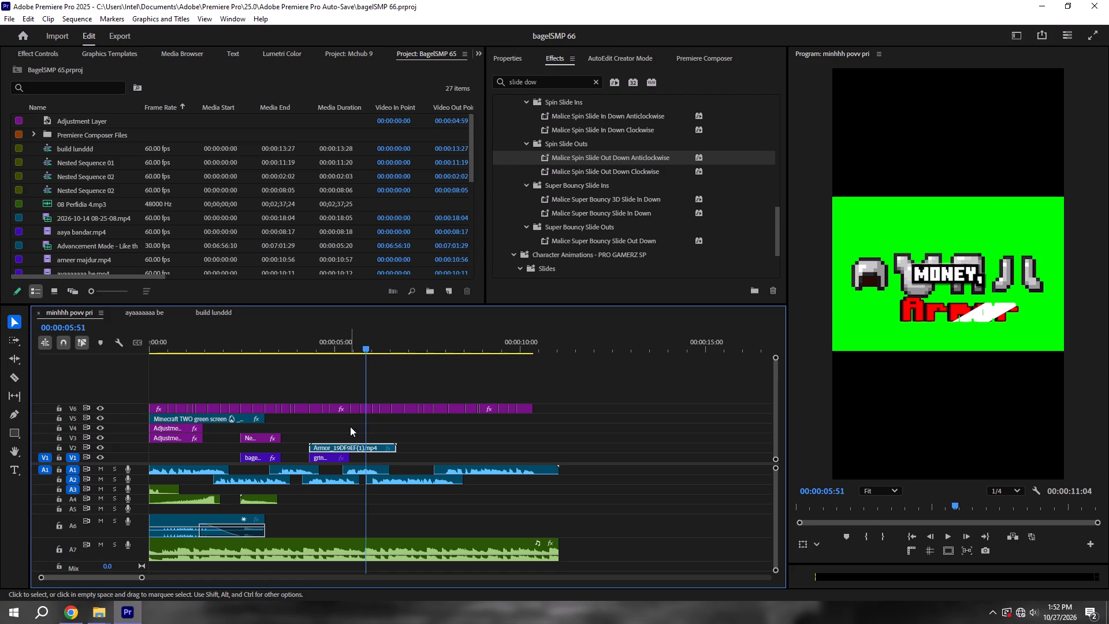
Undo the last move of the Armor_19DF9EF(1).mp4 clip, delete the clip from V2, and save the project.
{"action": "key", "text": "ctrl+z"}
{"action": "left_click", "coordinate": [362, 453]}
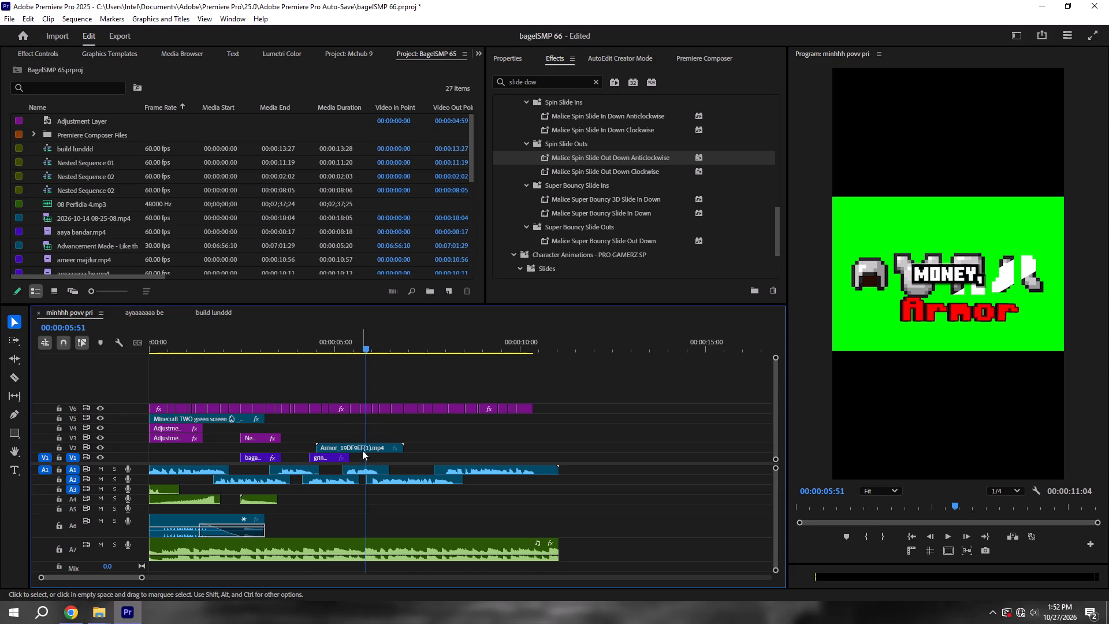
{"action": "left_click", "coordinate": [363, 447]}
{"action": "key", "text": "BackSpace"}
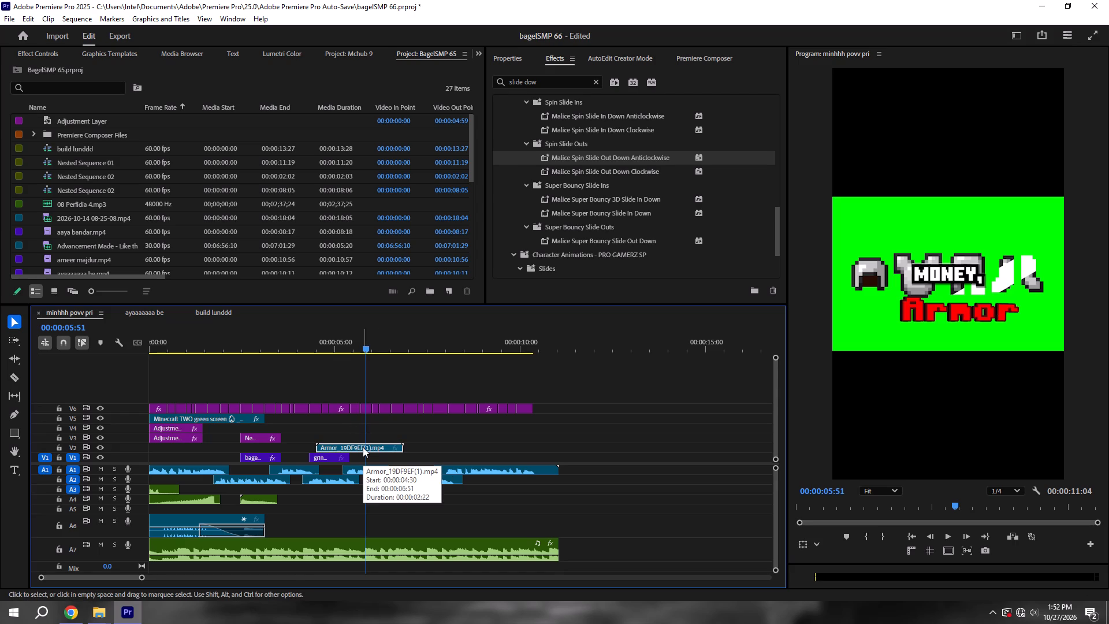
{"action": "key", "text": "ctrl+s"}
Look through the media items of the BagelSMP 65 project for usable footage.
{"action": "scroll", "coordinate": [111, 196], "scroll_direction": "down", "scroll_amount": 5}
{"action": "scroll", "coordinate": [111, 196], "scroll_direction": "up", "scroll_amount": 5}
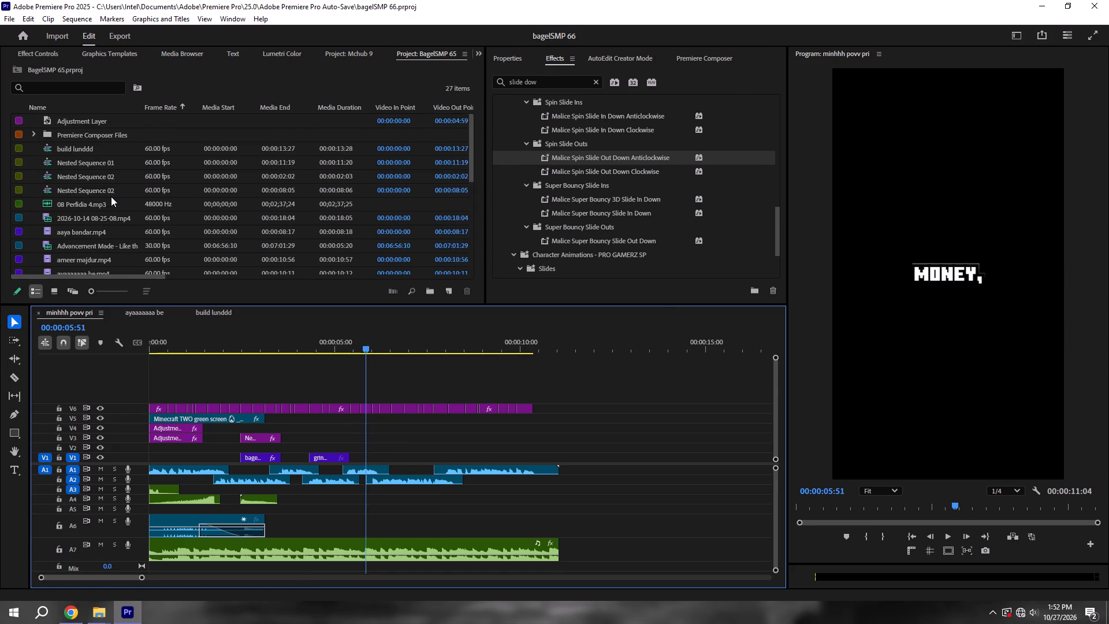
{"action": "scroll", "coordinate": [111, 196], "scroll_direction": "down", "scroll_amount": 16}
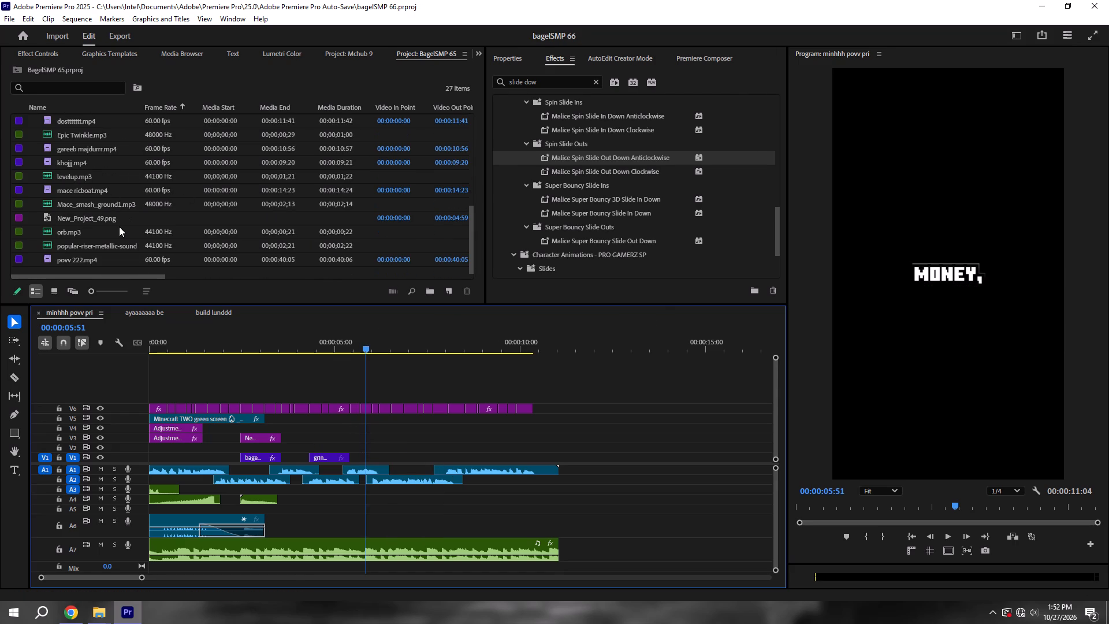
{"action": "scroll", "coordinate": [119, 226], "scroll_direction": "up", "scroll_amount": 9}
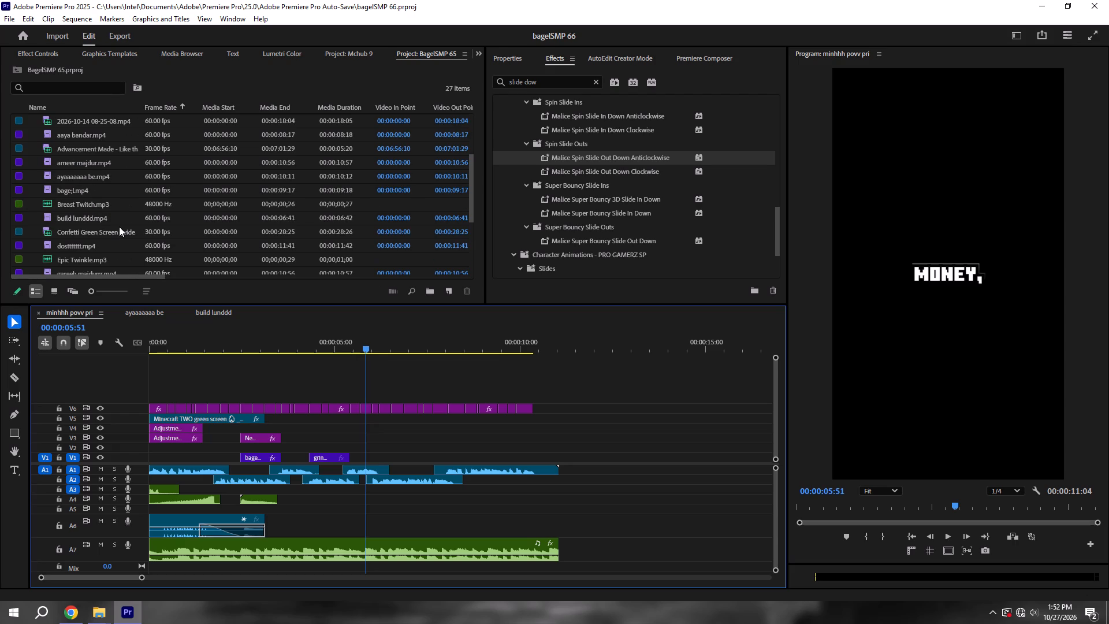
{"action": "scroll", "coordinate": [119, 226], "scroll_direction": "up", "scroll_amount": 9}
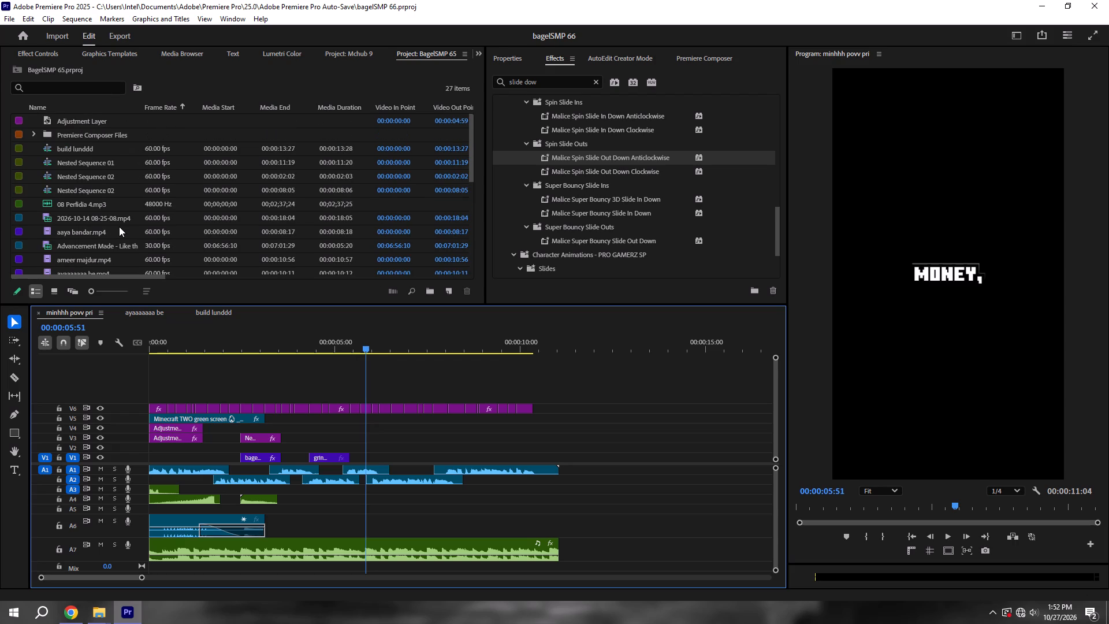
{"action": "scroll", "coordinate": [119, 226], "scroll_direction": "up", "scroll_amount": 4}
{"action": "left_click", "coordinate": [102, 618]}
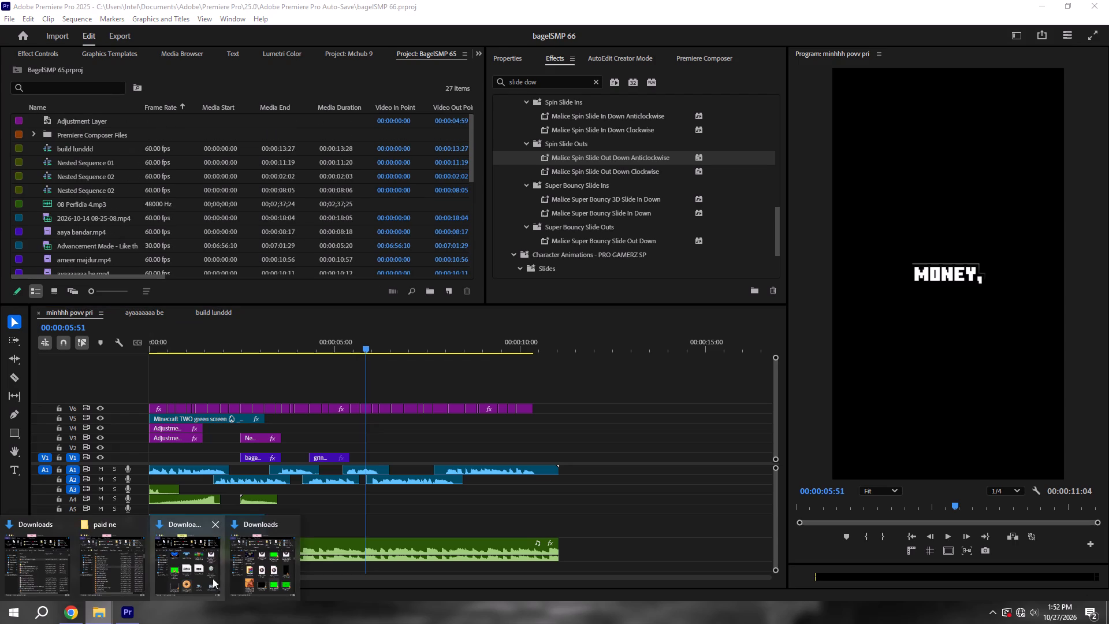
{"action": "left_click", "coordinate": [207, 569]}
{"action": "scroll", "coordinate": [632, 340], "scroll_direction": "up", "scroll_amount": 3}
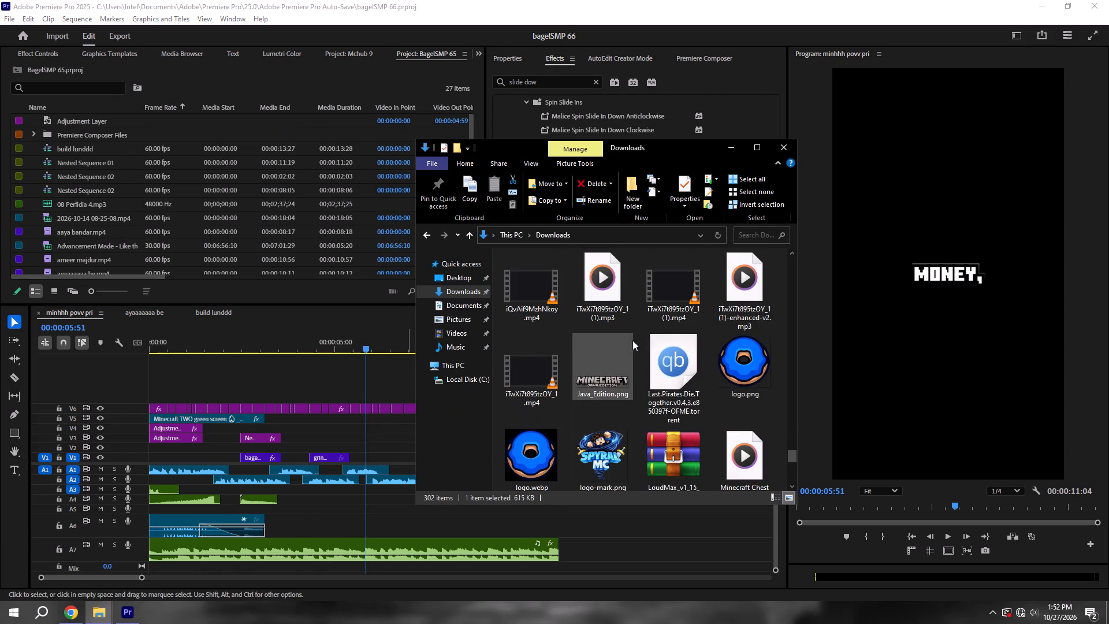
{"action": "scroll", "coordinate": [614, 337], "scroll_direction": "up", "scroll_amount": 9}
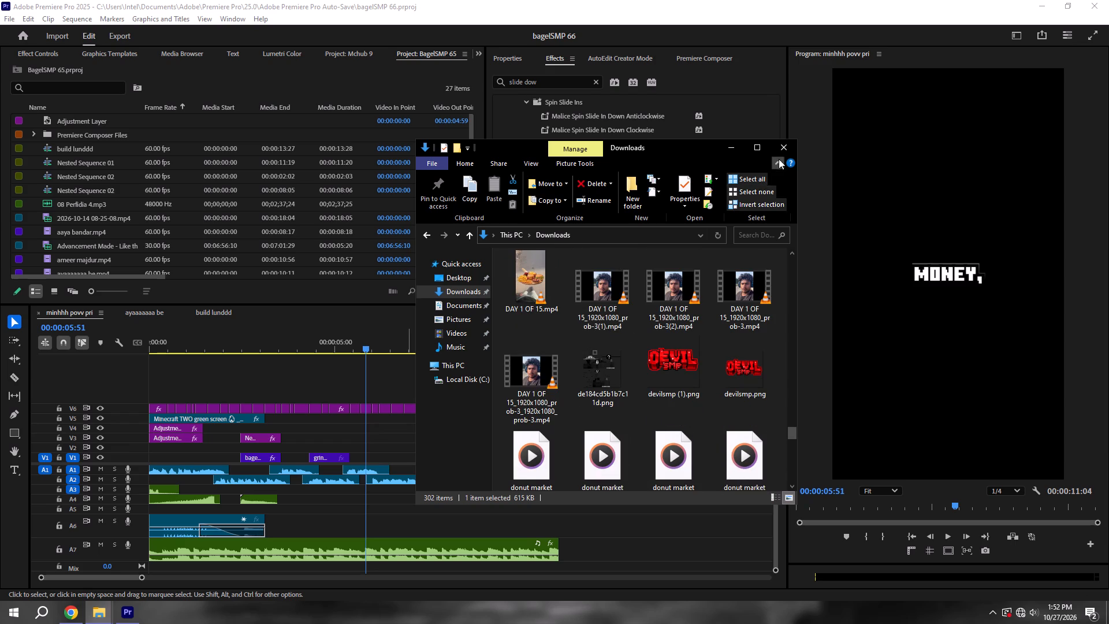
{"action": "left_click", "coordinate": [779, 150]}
Import Armor_19DF9EF(1).mp4 from the Downloads folder into the BagelSMP 65 project.
{"action": "left_click", "coordinate": [106, 623]}
{"action": "left_click", "coordinate": [185, 579]}
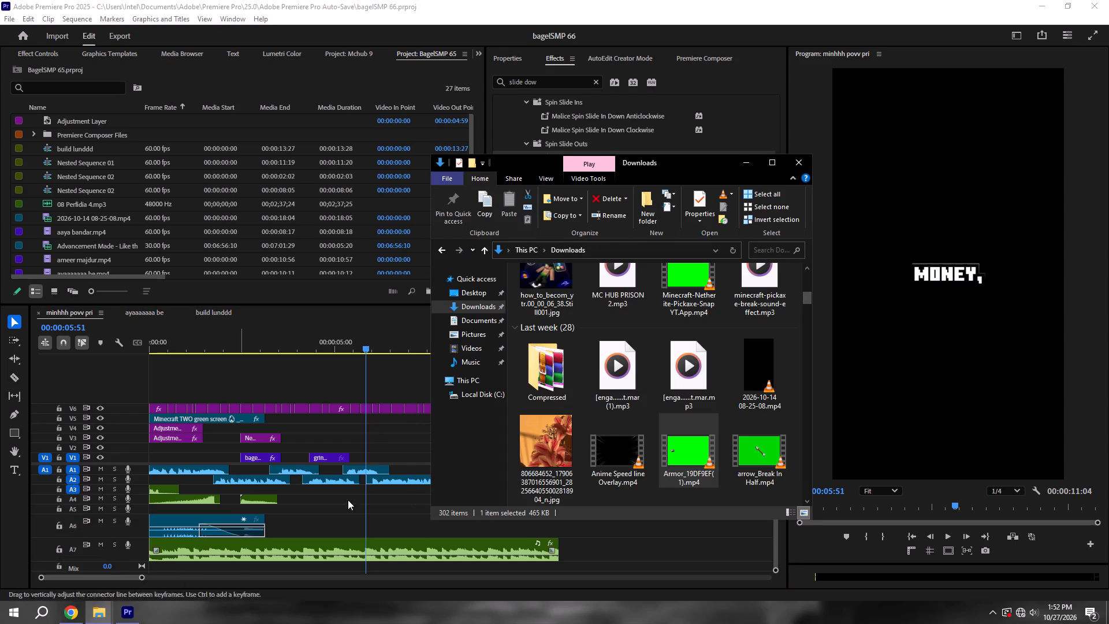
{"action": "left_click_drag", "start_coordinate": [696, 447], "coordinate": [248, 239]}
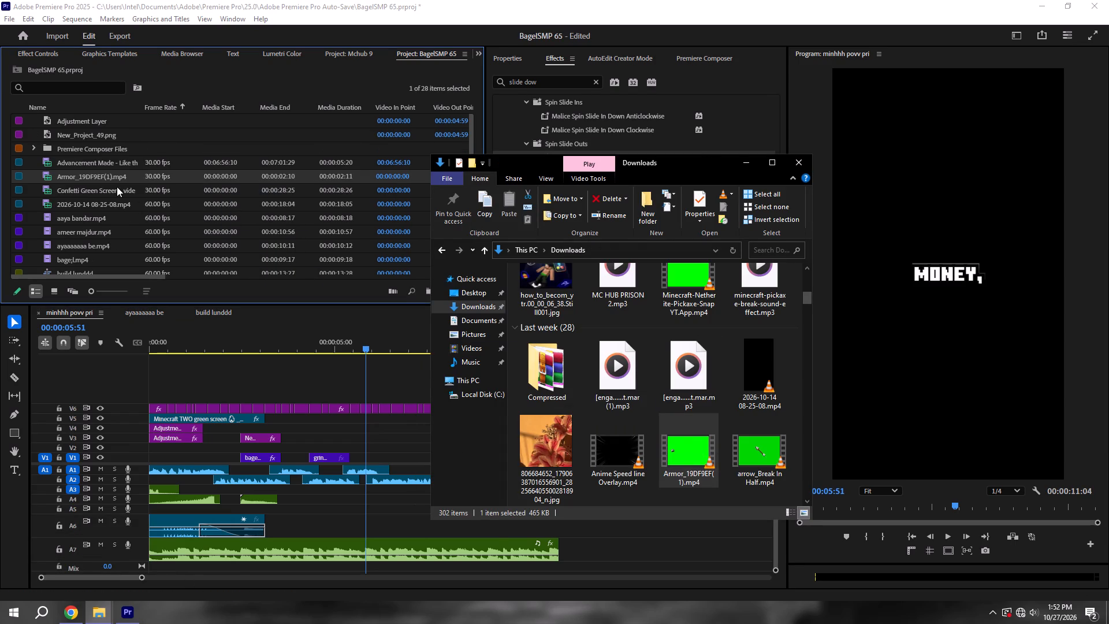
Place Armor_19DF9EF(1).mp4 with its audio on V3 and A3 at 00:00:04:19, above grinddddd.mp4, and play it back.
{"action": "left_click_drag", "start_coordinate": [111, 179], "coordinate": [319, 447]}
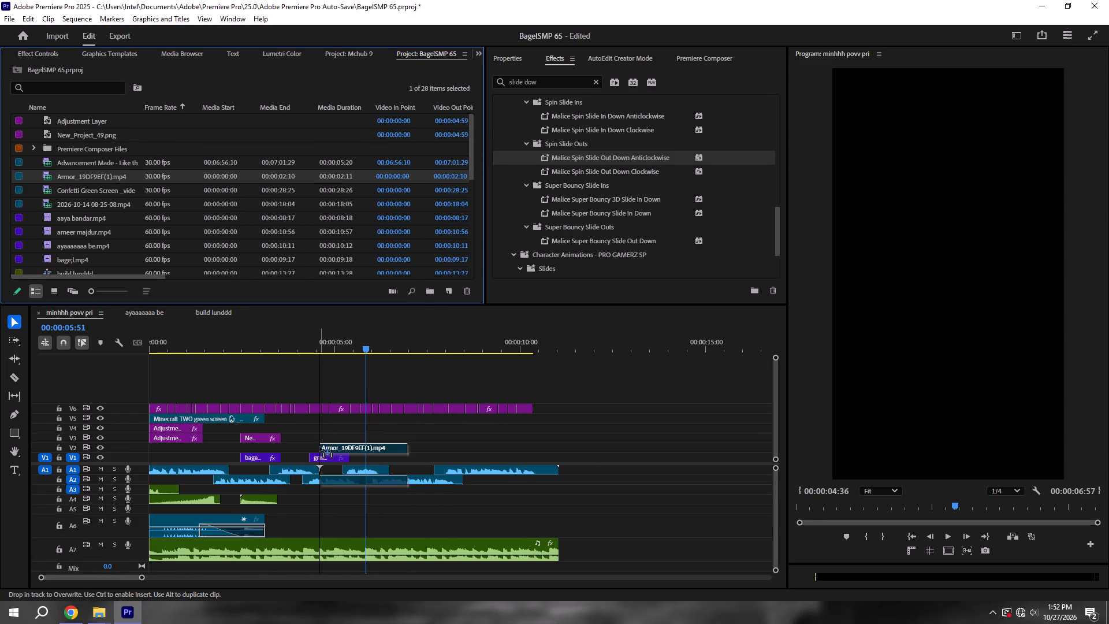
{"action": "left_click_drag", "start_coordinate": [319, 447], "coordinate": [310, 441]}
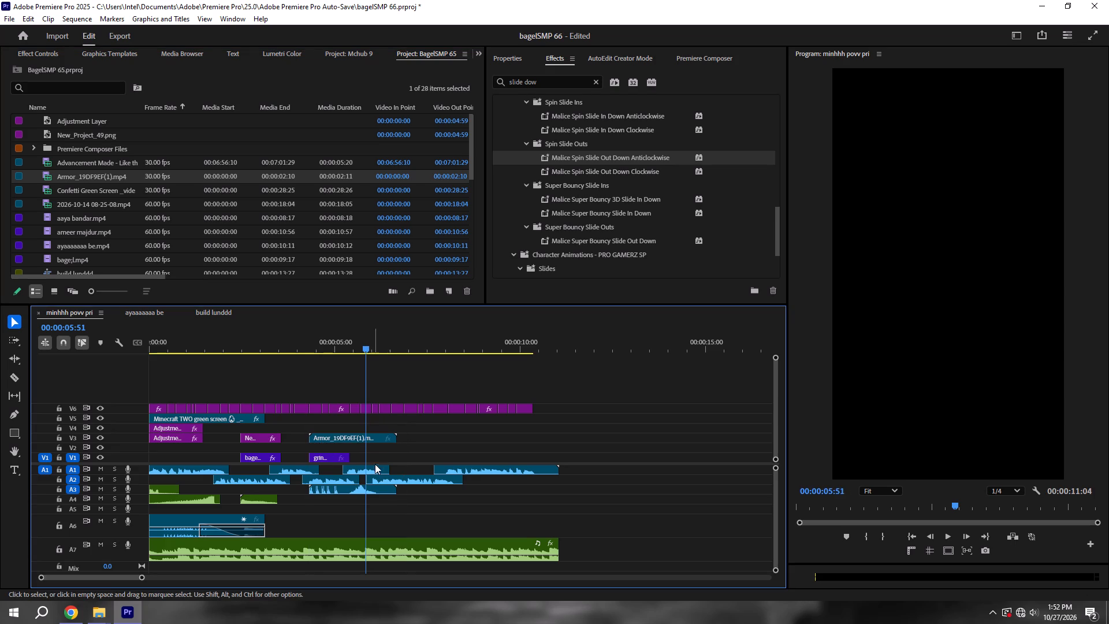
{"action": "left_click", "coordinate": [392, 456]}
{"action": "left_click", "coordinate": [306, 338], "text": "shift"}
{"action": "key", "text": "space"}
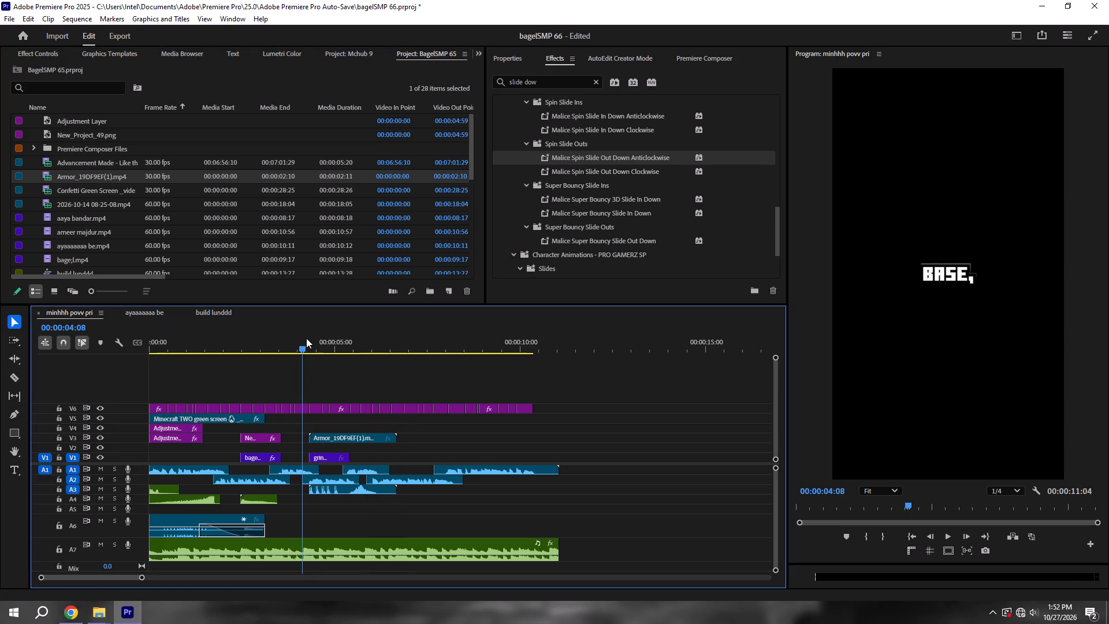
{"action": "key", "text": "space"}
Cut Armor_19DF9EF(1).mp4 at 00:00:05:26, where grinddddd.mp4 ends, delete its video and audio after the cut, and save the project.
{"action": "scroll", "coordinate": [374, 444], "scroll_direction": "up", "scroll_amount": 5, "text": "alt"}
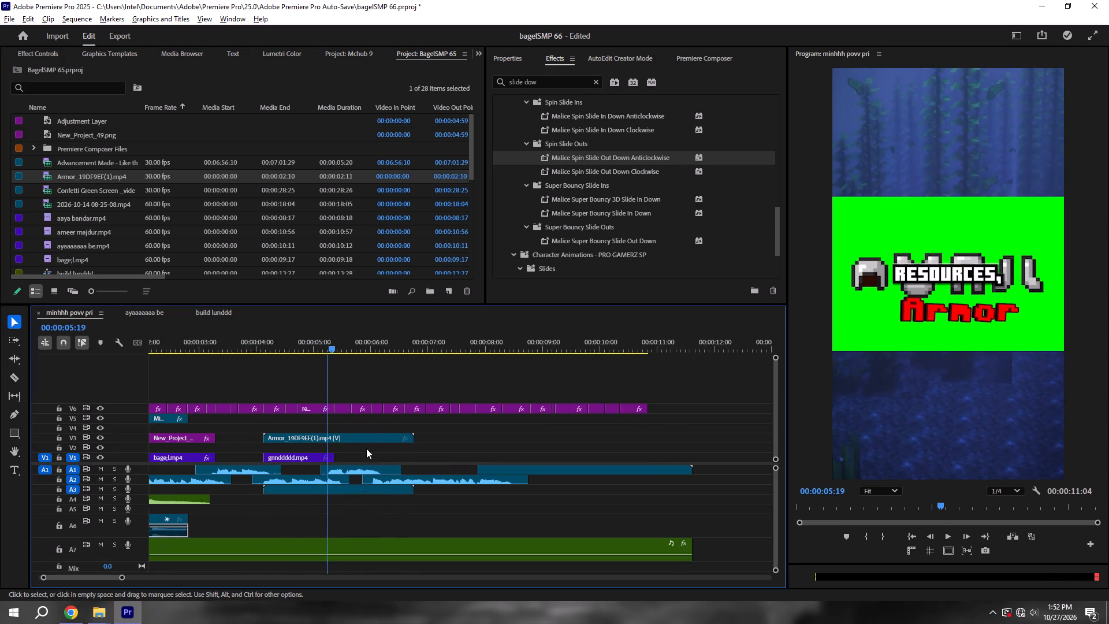
{"action": "scroll", "coordinate": [366, 448], "scroll_direction": "up", "scroll_amount": 5, "text": "alt"}
{"action": "left_click", "coordinate": [336, 349], "text": "shift"}
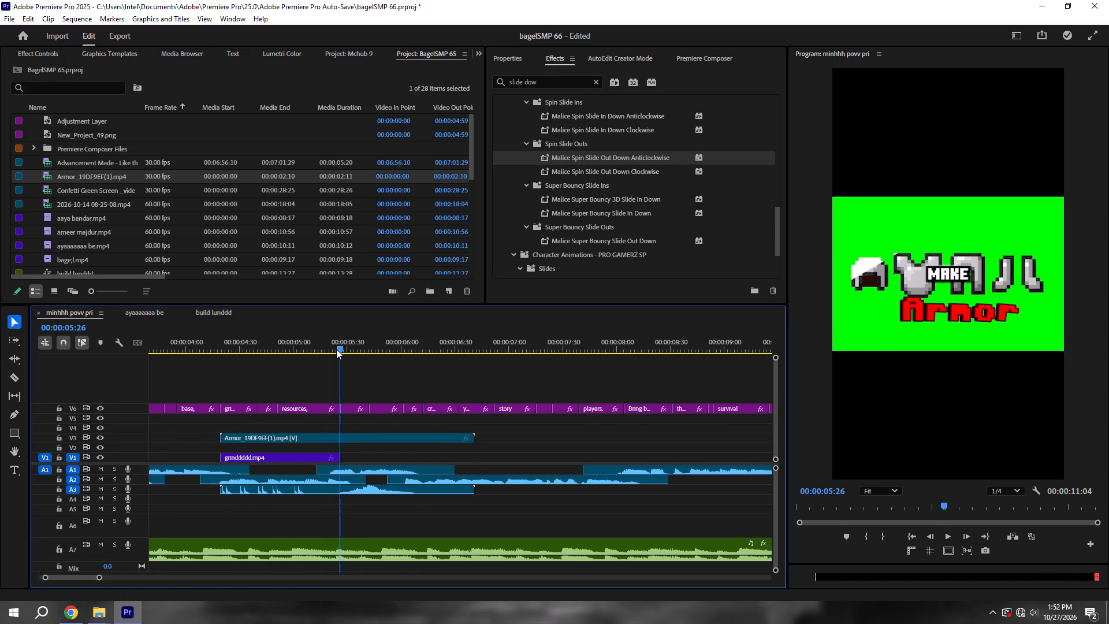
{"action": "key", "text": "c"}
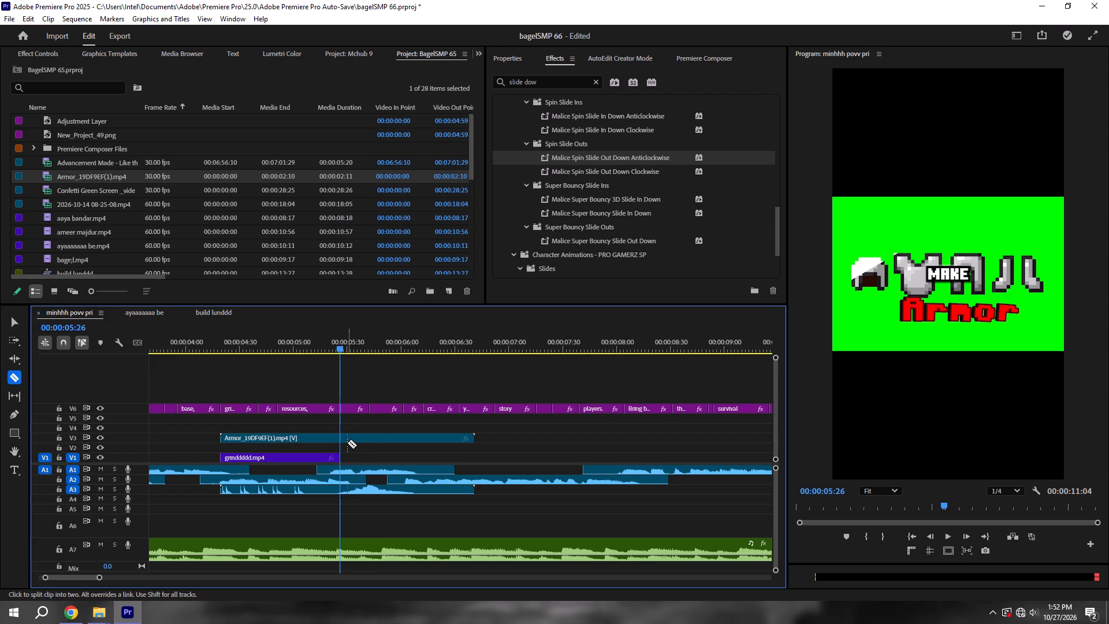
{"action": "left_click", "coordinate": [344, 440]}
{"action": "left_click", "coordinate": [327, 489]}
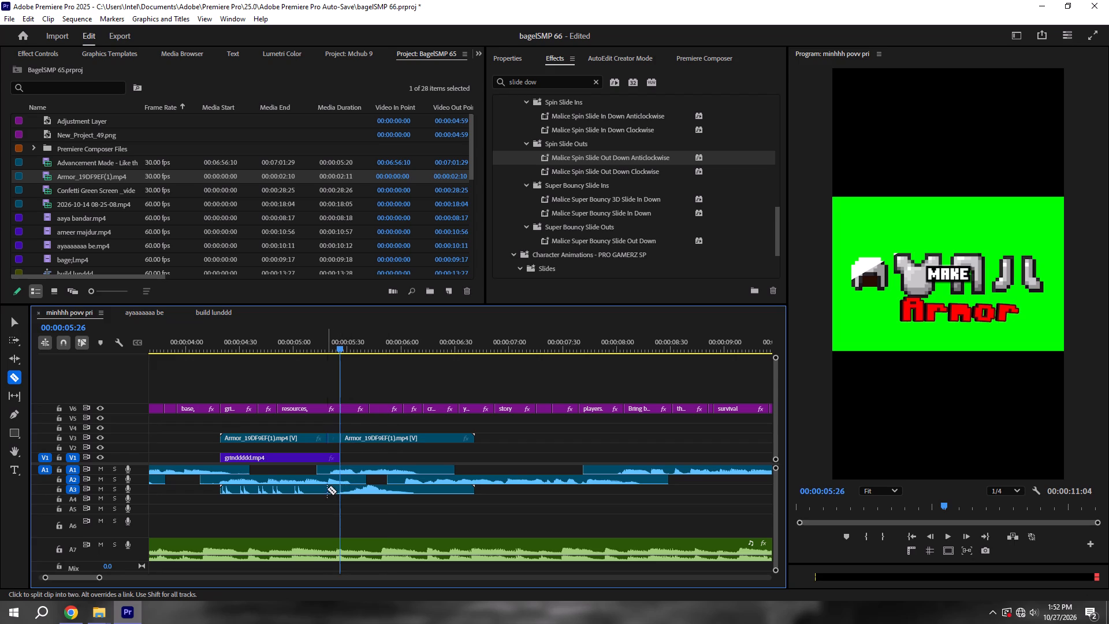
{"action": "key", "text": "v"}
{"action": "left_click", "coordinate": [390, 482]}
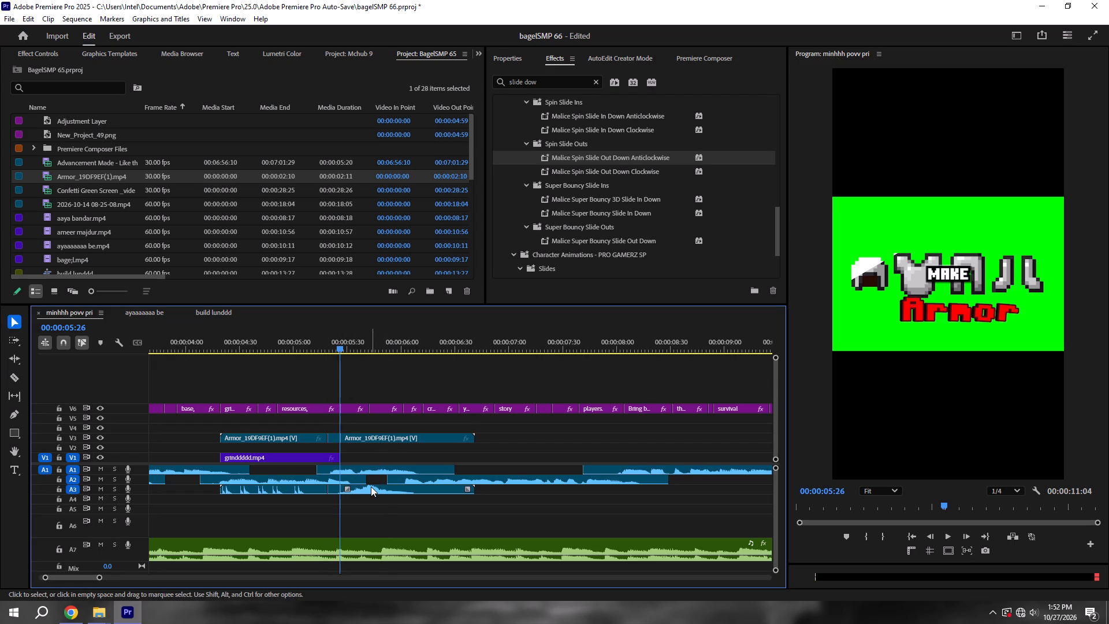
{"action": "left_click", "coordinate": [371, 486]}
{"action": "key", "text": "BackSpace"}
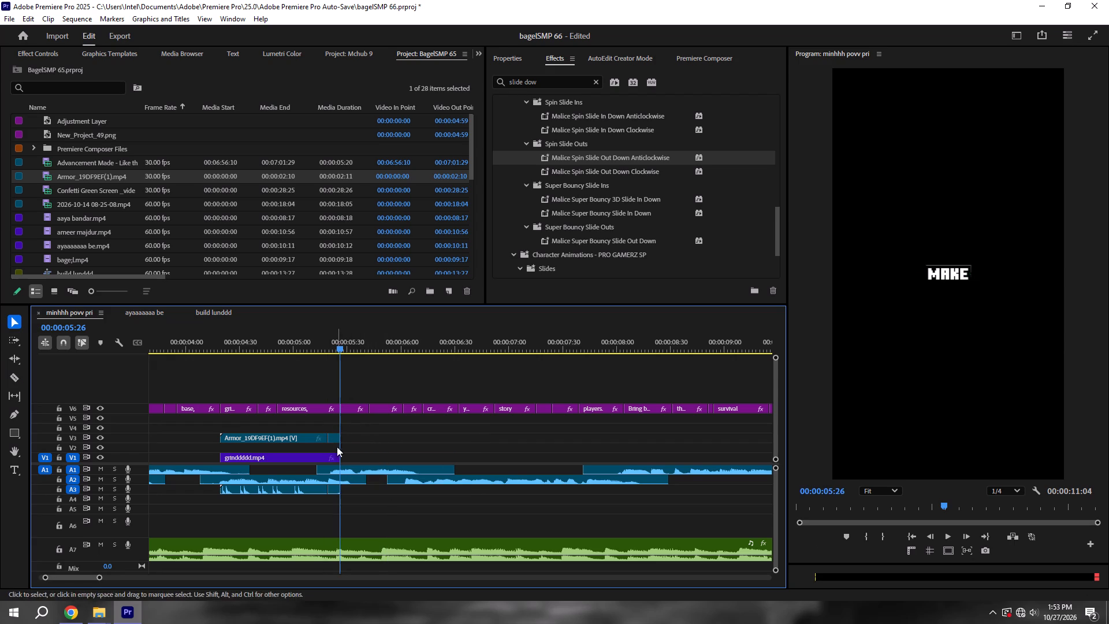
{"action": "left_click", "coordinate": [330, 440]}
{"action": "left_click", "coordinate": [336, 440]}
{"action": "scroll", "coordinate": [336, 440], "scroll_direction": "up", "scroll_amount": 9, "text": "alt"}
{"action": "key", "text": "ctrl+s"}
Play back the end of the armor clip into the make caption and save the project.
{"action": "left_click_drag", "start_coordinate": [308, 339], "coordinate": [291, 336], "text": "shift"}
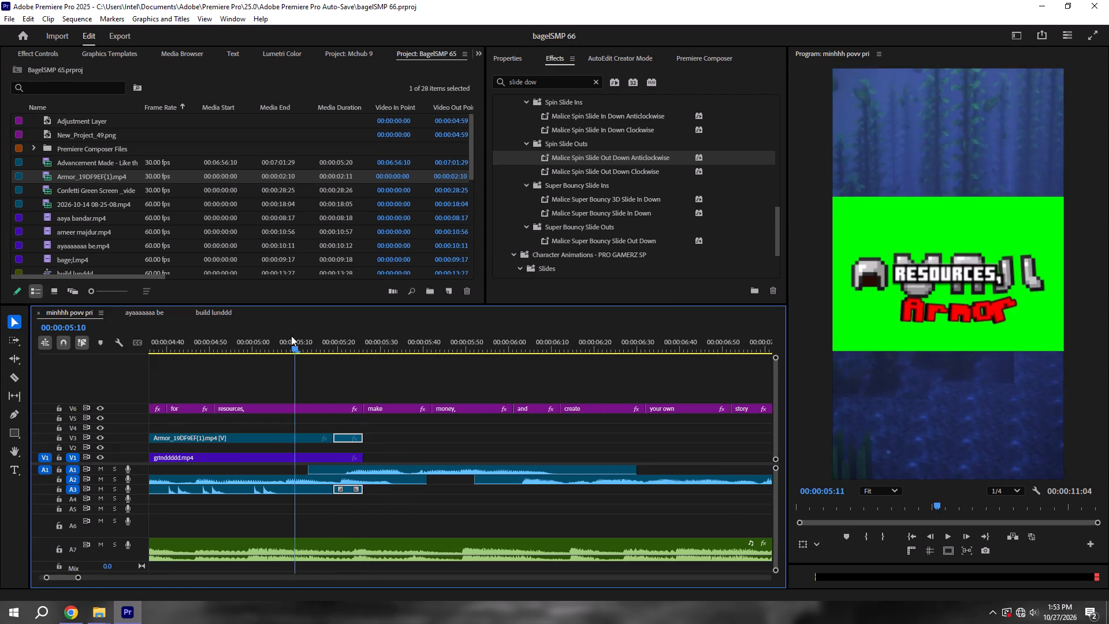
{"action": "left_click_drag", "start_coordinate": [291, 336], "coordinate": [275, 335], "text": "shift"}
{"action": "key", "text": "space"}
{"action": "key", "text": "space"}
{"action": "scroll", "coordinate": [323, 459], "scroll_direction": "down", "scroll_amount": 6, "text": "alt"}
{"action": "key", "text": "ctrl+s"}
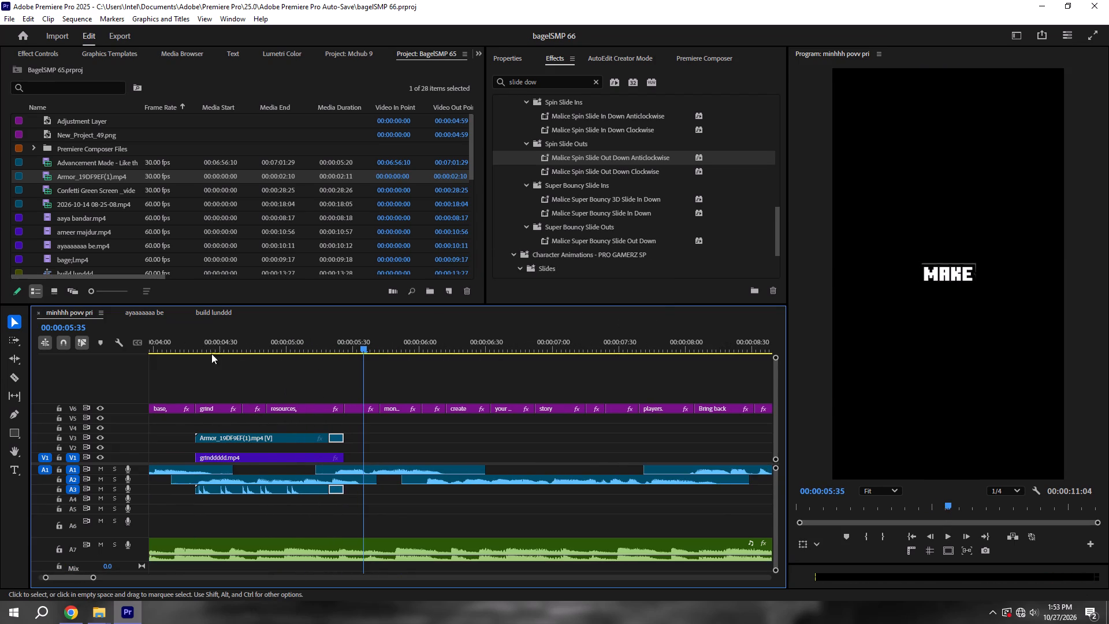
Turn off linked selection, delete the short leftover pieces at the armor clip's end on A3 and V3, and save the project.
{"action": "left_click", "coordinate": [192, 339], "text": "shift"}
{"action": "left_click", "coordinate": [360, 502]}
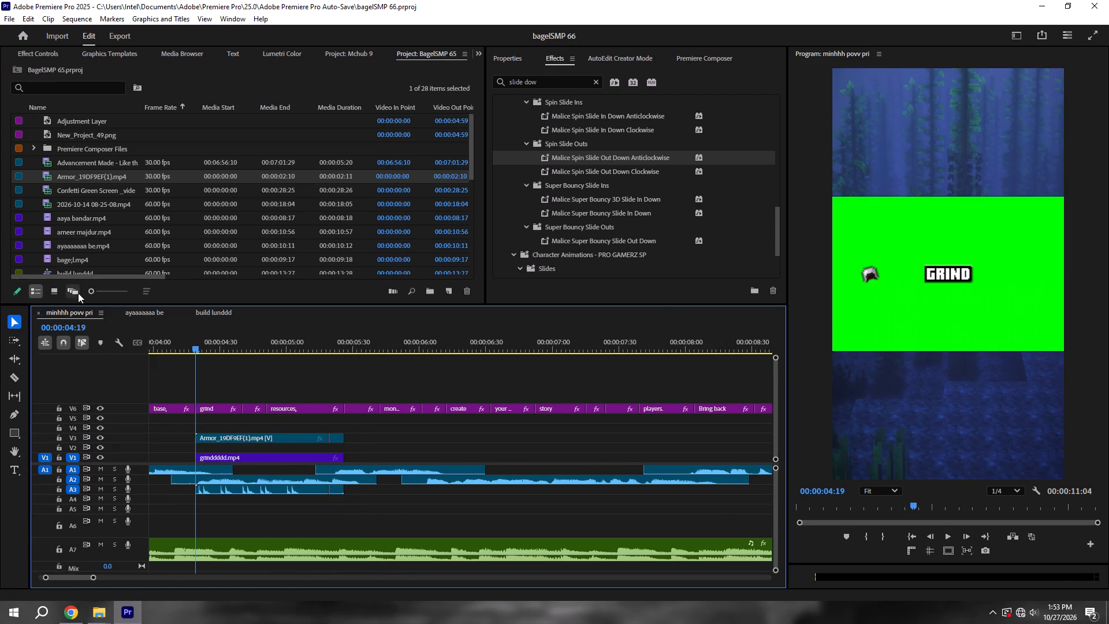
{"action": "left_click", "coordinate": [82, 343]}
{"action": "left_click_drag", "start_coordinate": [374, 499], "coordinate": [353, 490]}
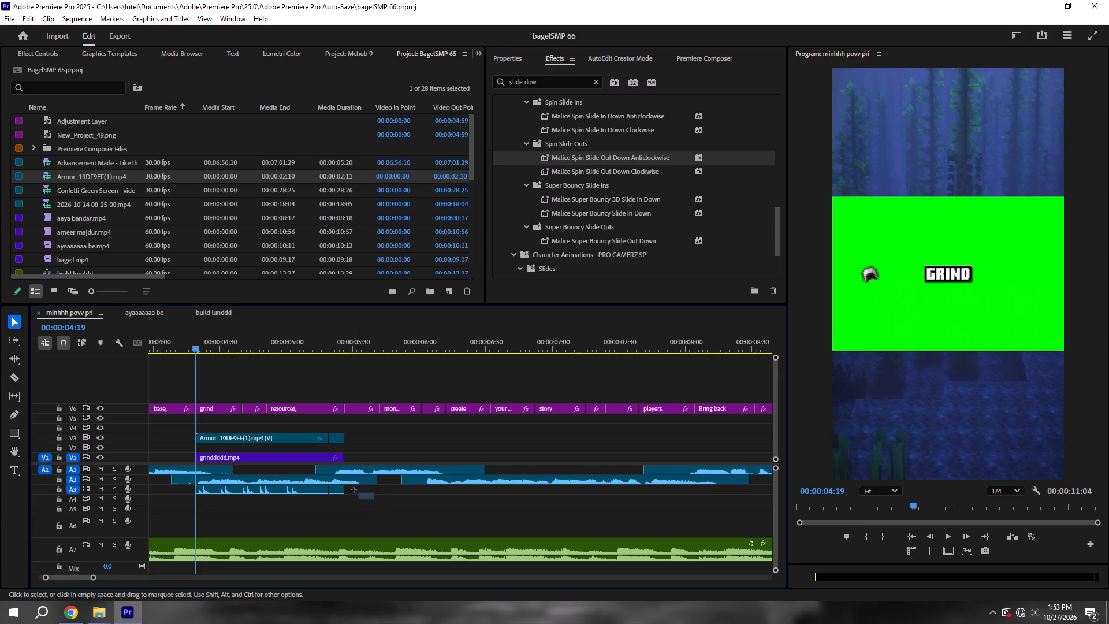
{"action": "left_click_drag", "start_coordinate": [353, 490], "coordinate": [335, 488]}
{"action": "key", "text": "BackSpace"}
{"action": "key", "text": "ctrl+s"}
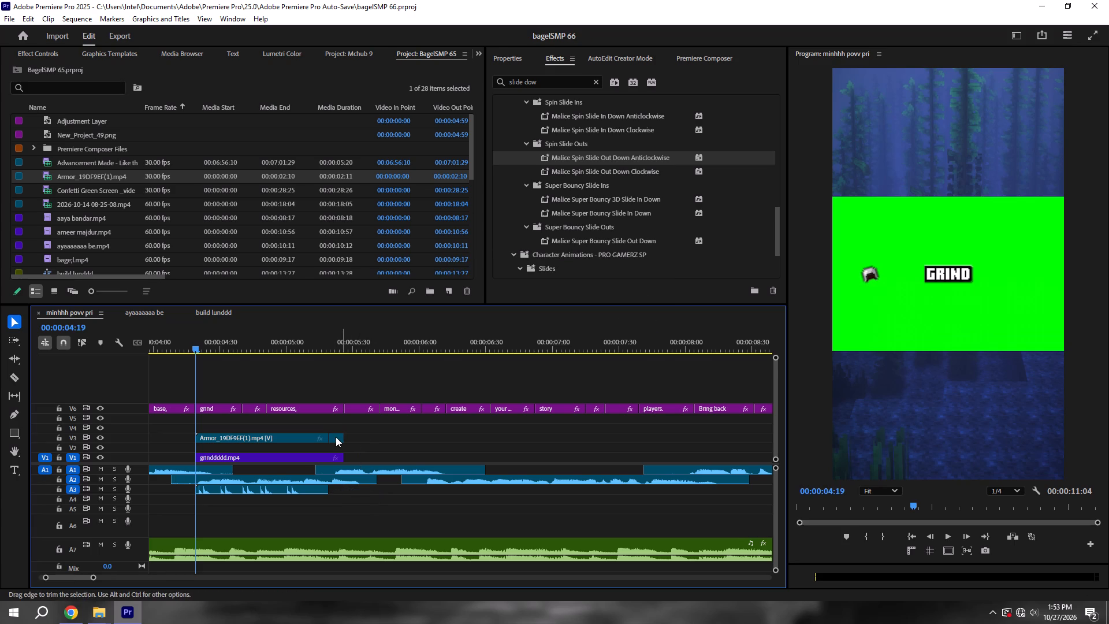
{"action": "left_click", "coordinate": [334, 437]}
{"action": "key", "text": "BackSpace"}
Extend the armor clip's video on V3 and audio on A3 to where grinddddd.mp4 ends, and save the project.
{"action": "left_click_drag", "start_coordinate": [336, 441], "coordinate": [343, 440]}
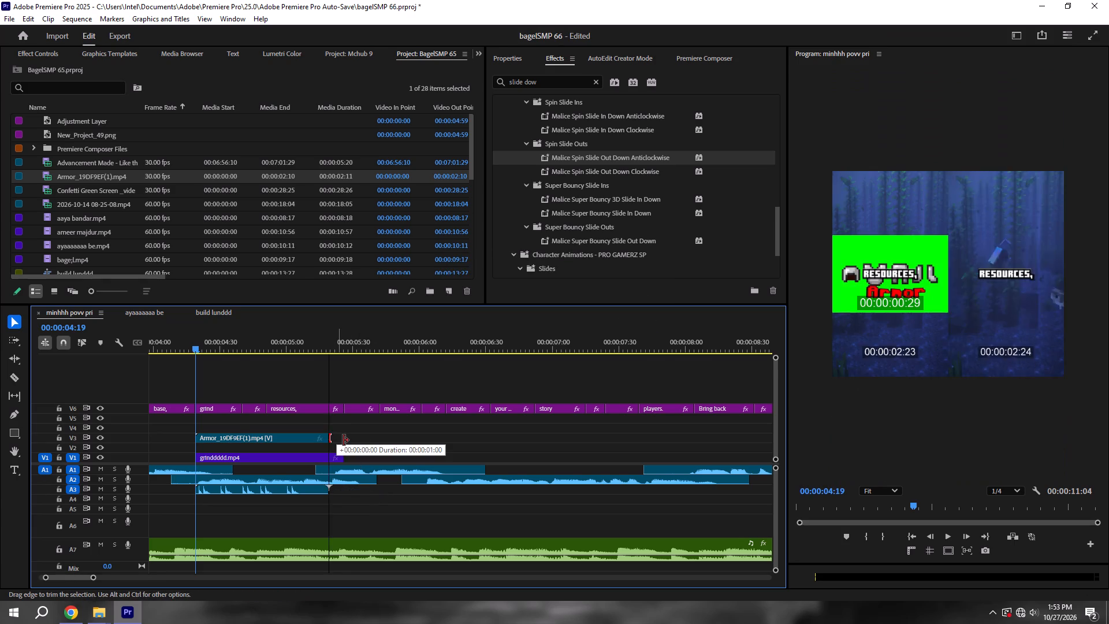
{"action": "left_click_drag", "start_coordinate": [343, 440], "coordinate": [348, 440]}
{"action": "key", "text": "ctrl+s"}
{"action": "left_click_drag", "start_coordinate": [327, 492], "coordinate": [348, 492]}
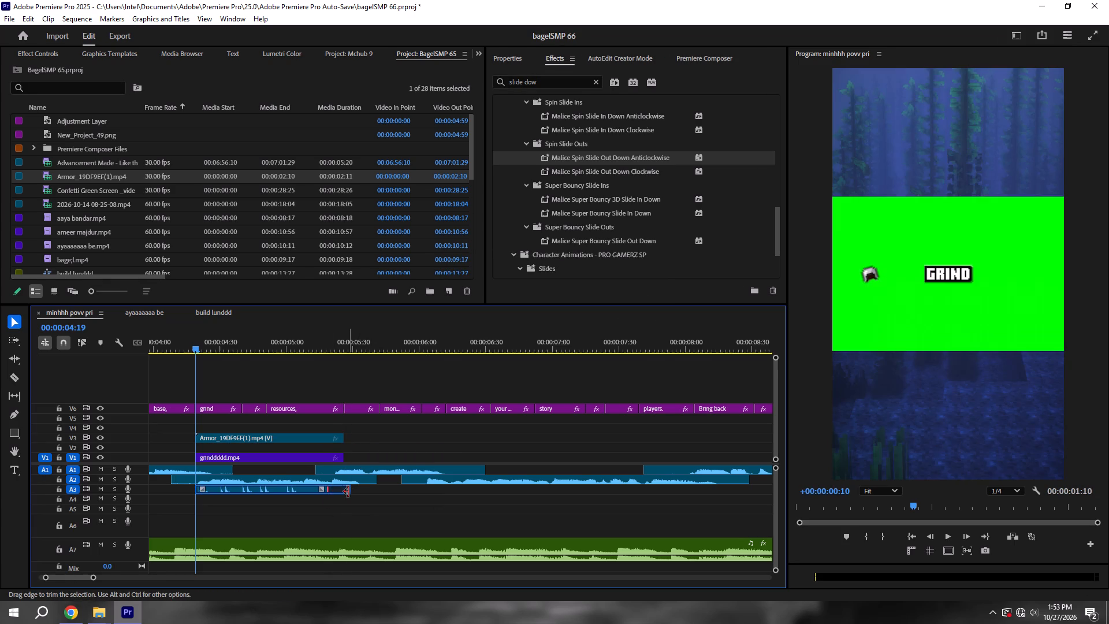
{"action": "left_click_drag", "start_coordinate": [350, 492], "coordinate": [344, 492]}
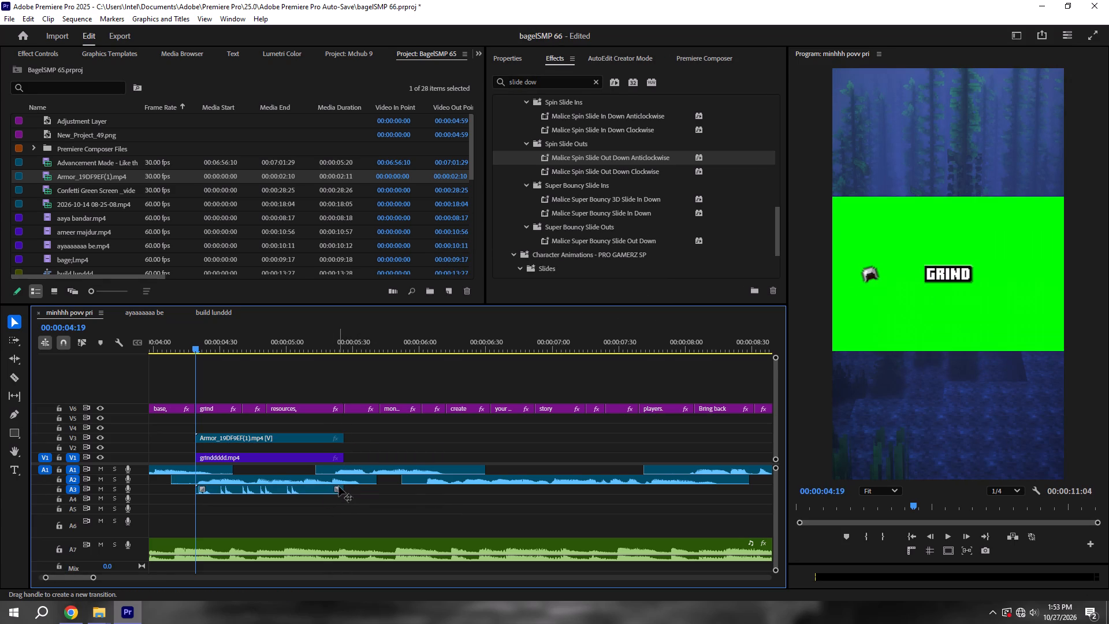
Add a fade-out to the armor audio on A3 from about 00:00:05:05 to its end, save, and play it back.
{"action": "left_click_drag", "start_coordinate": [338, 486], "coordinate": [296, 492]}
{"action": "key", "text": "ctrl+s"}
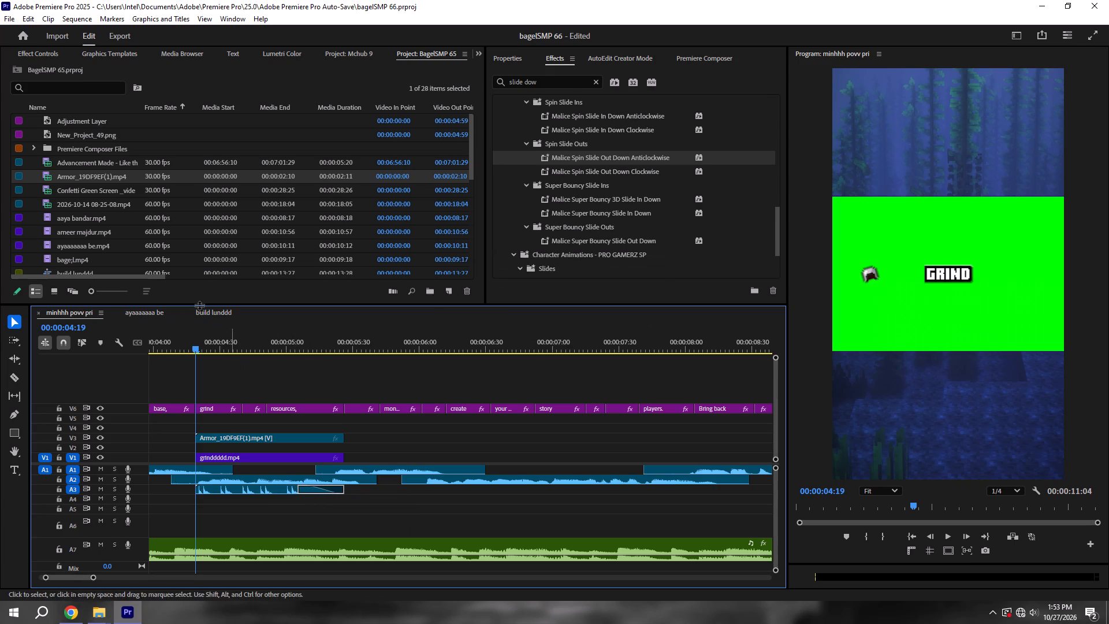
{"action": "key", "text": "space"}
{"action": "key", "text": "space"}
{"action": "key", "text": "ctrl+s"}
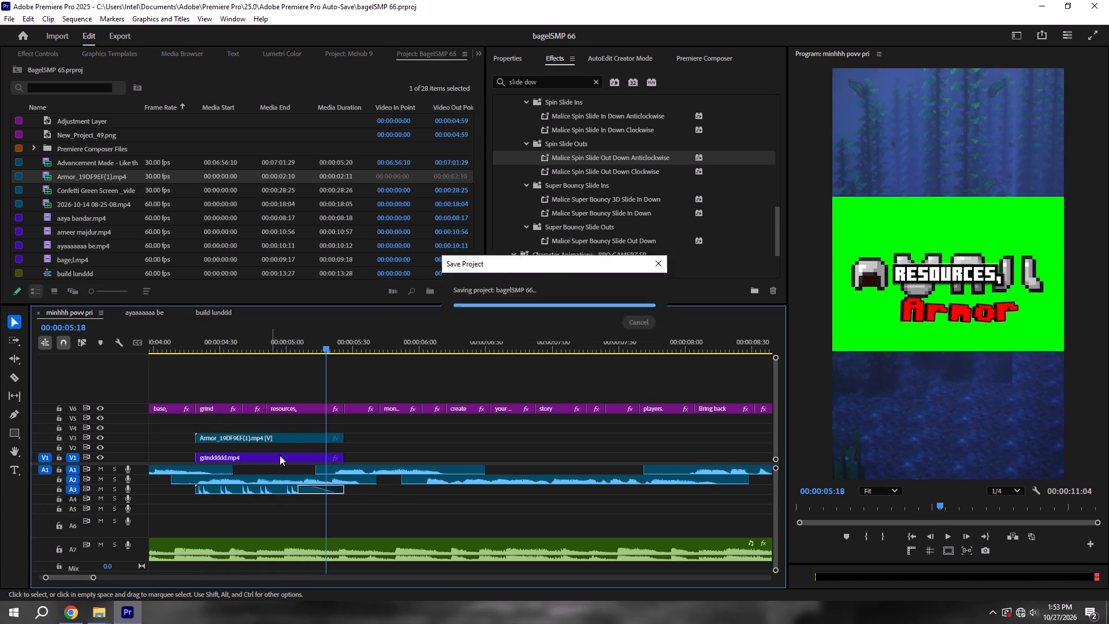
Turn linked selection back on and raise the armor clip above the resources caption, to a vertical position of 471.
{"action": "left_click", "coordinate": [274, 439]}
{"action": "double_click", "coordinate": [89, 344]}
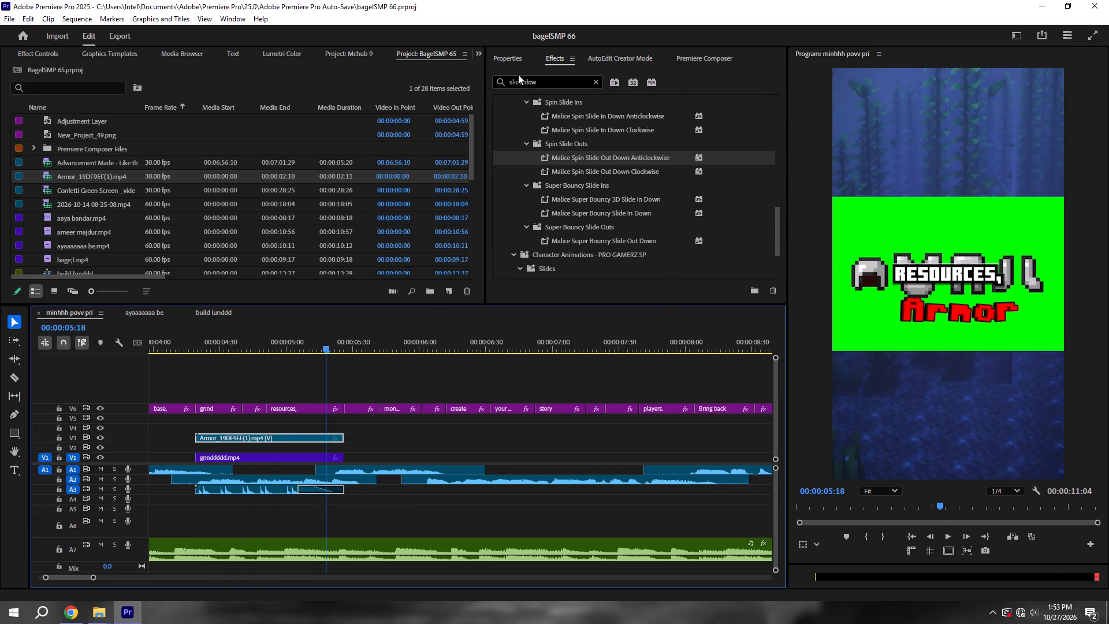
{"action": "left_click", "coordinate": [508, 62]}
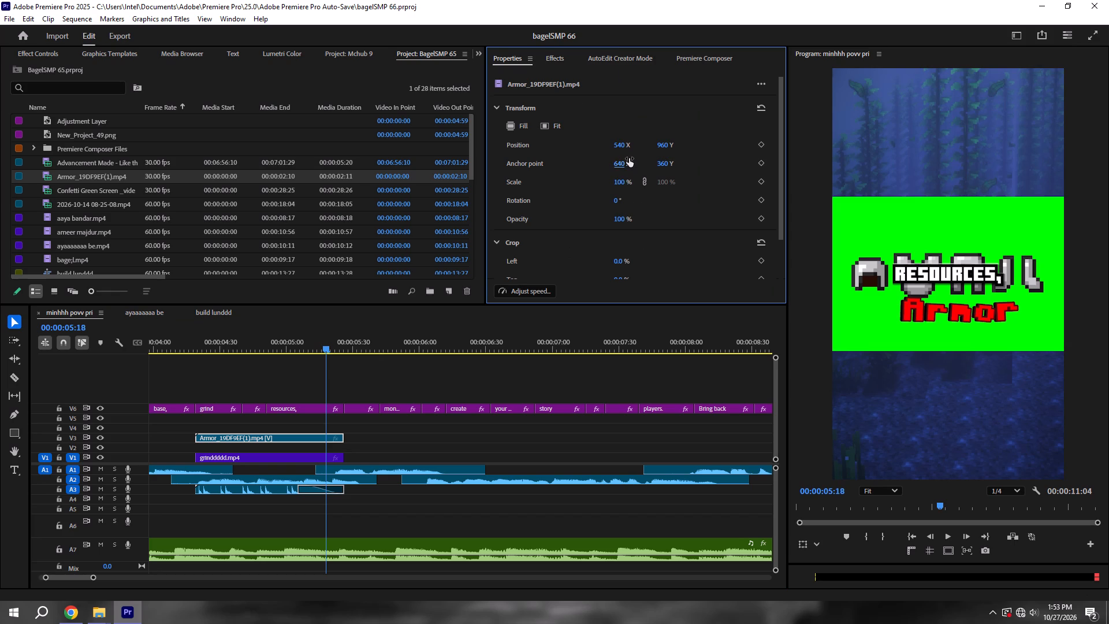
{"action": "left_click_drag", "start_coordinate": [665, 146], "coordinate": [749, 146]}
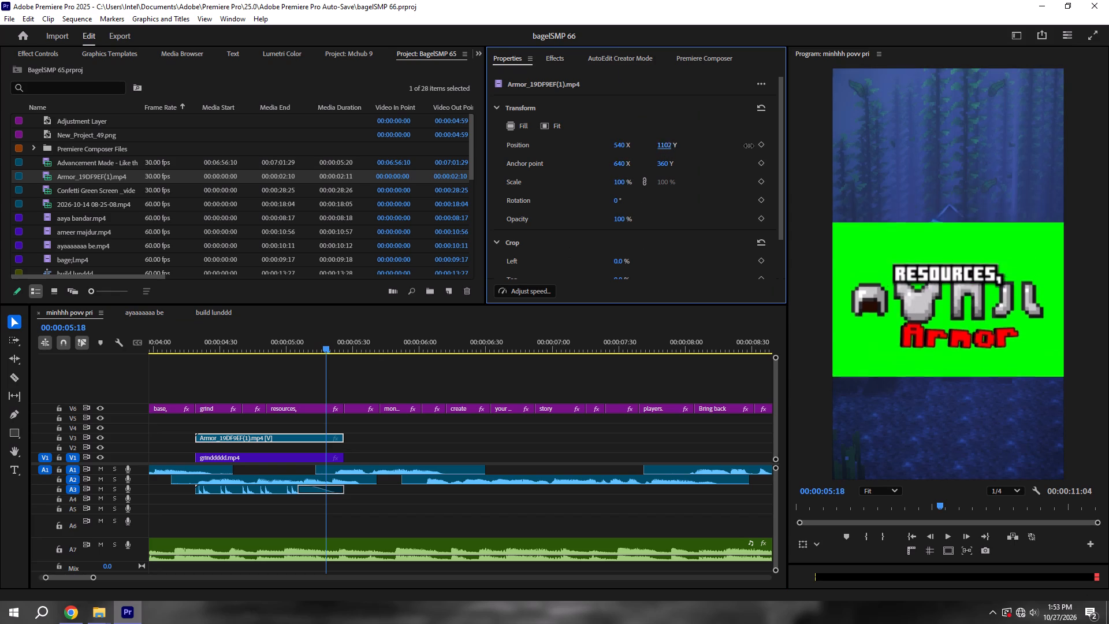
{"action": "left_click_drag", "start_coordinate": [749, 146], "coordinate": [364, 112]}
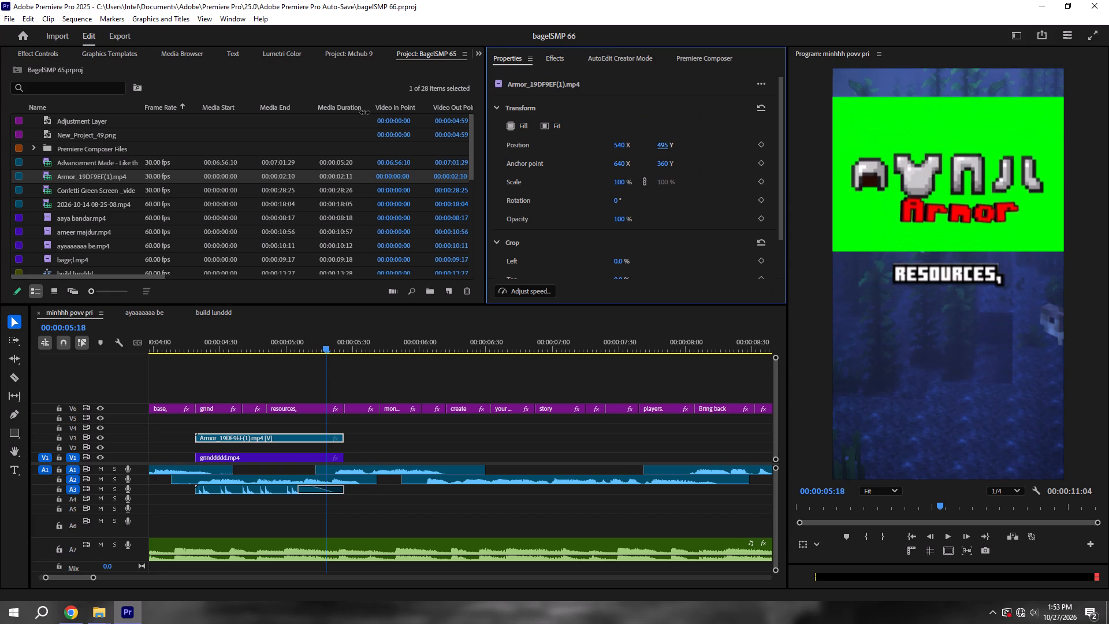
{"action": "left_click_drag", "start_coordinate": [364, 112], "coordinate": [350, 112]}
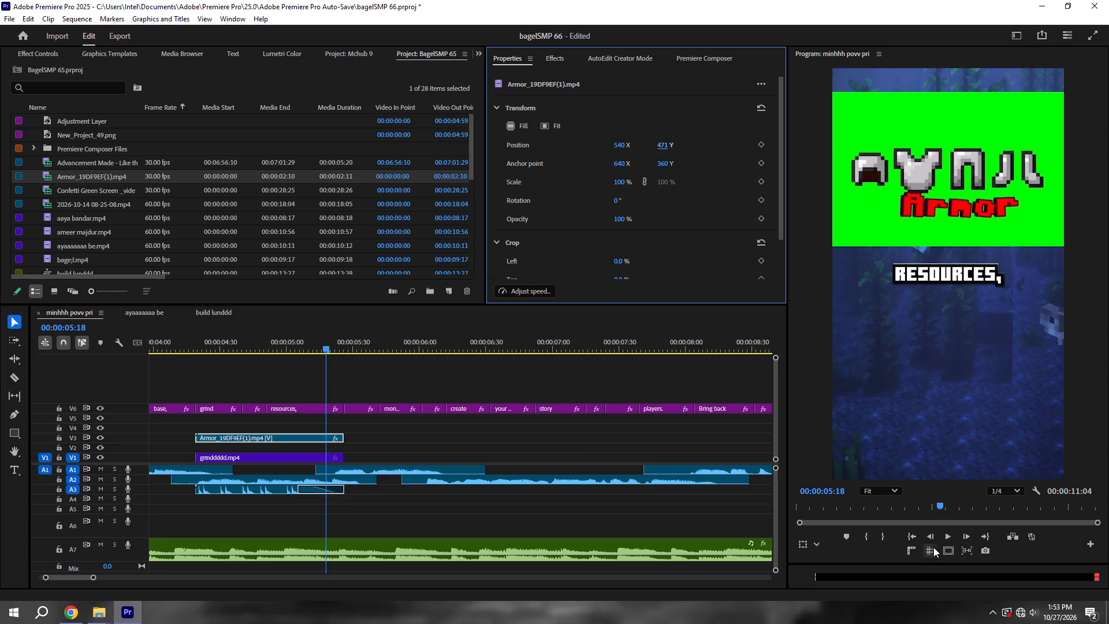
Show the guides and safe margins over the preview and raise the armor clip to a vertical position of 300.
{"action": "left_click", "coordinate": [909, 545]}
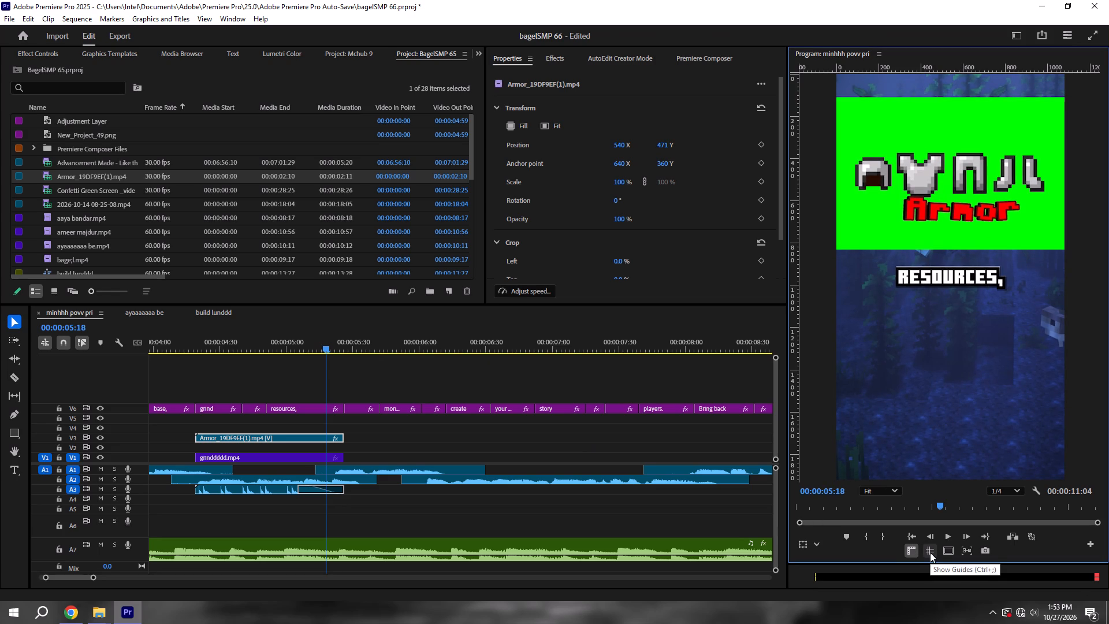
{"action": "left_click", "coordinate": [928, 548]}
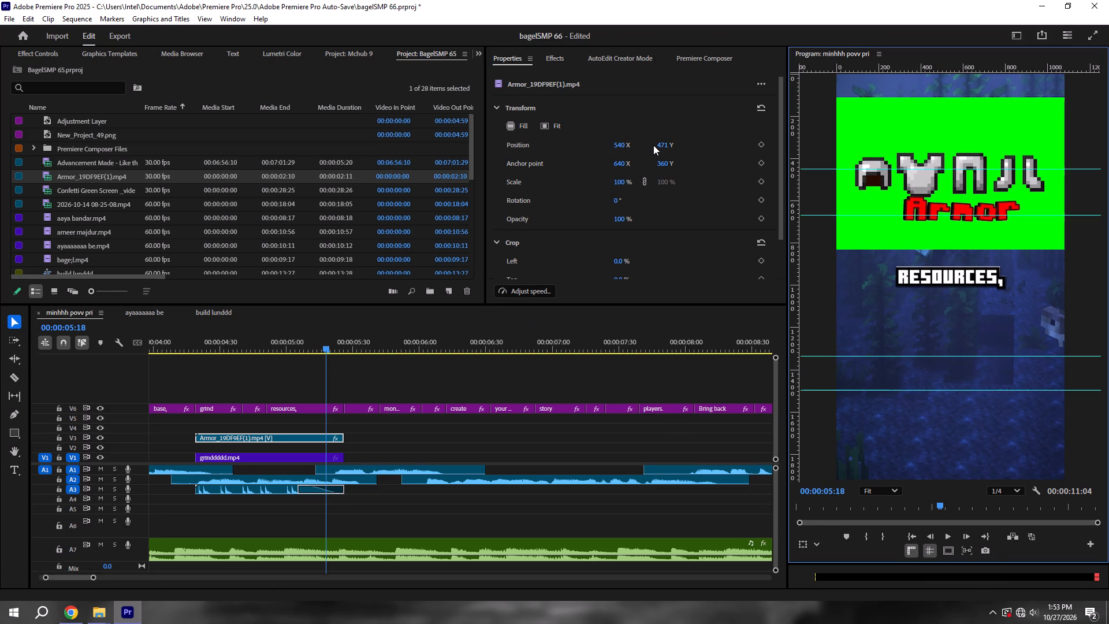
{"action": "left_click_drag", "start_coordinate": [666, 145], "coordinate": [697, 144]}
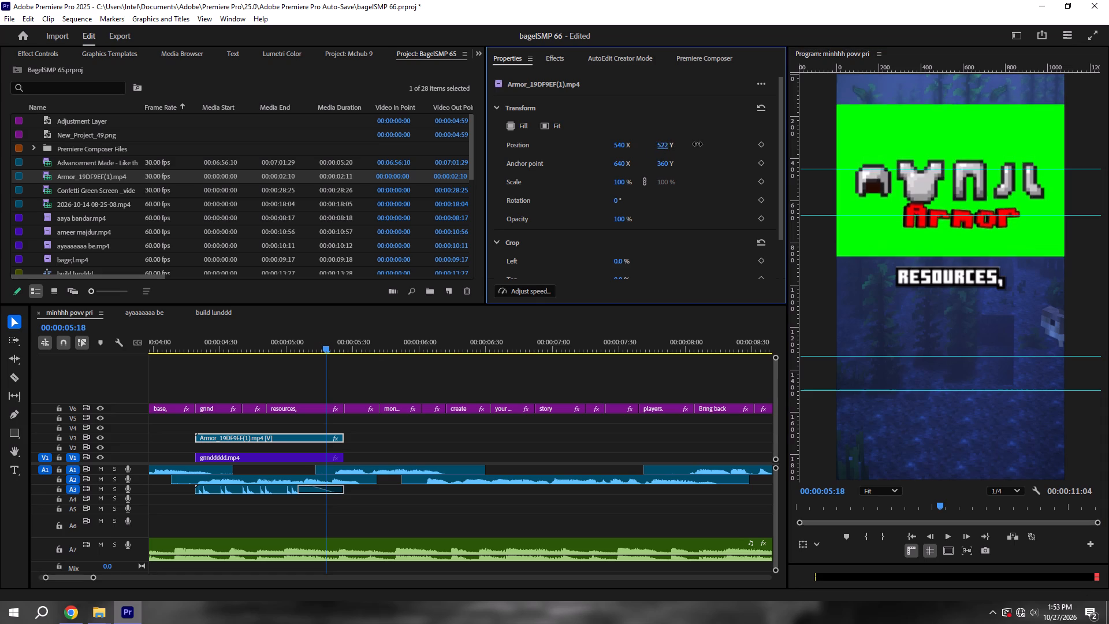
{"action": "left_click_drag", "start_coordinate": [697, 144], "coordinate": [538, 110]}
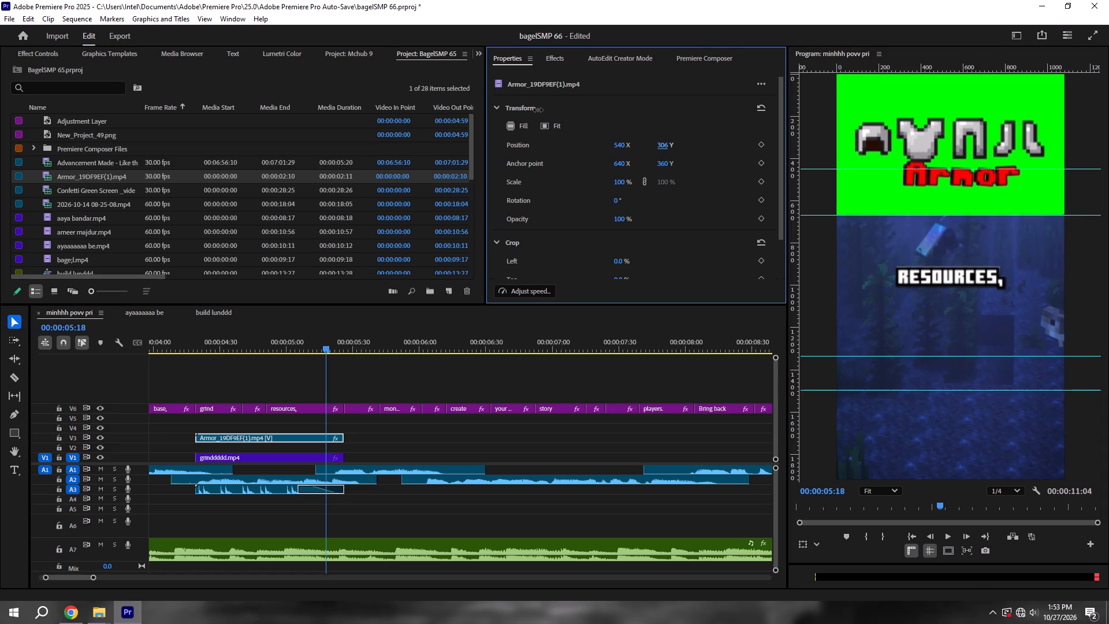
{"action": "left_click_drag", "start_coordinate": [538, 110], "coordinate": [560, 113]}
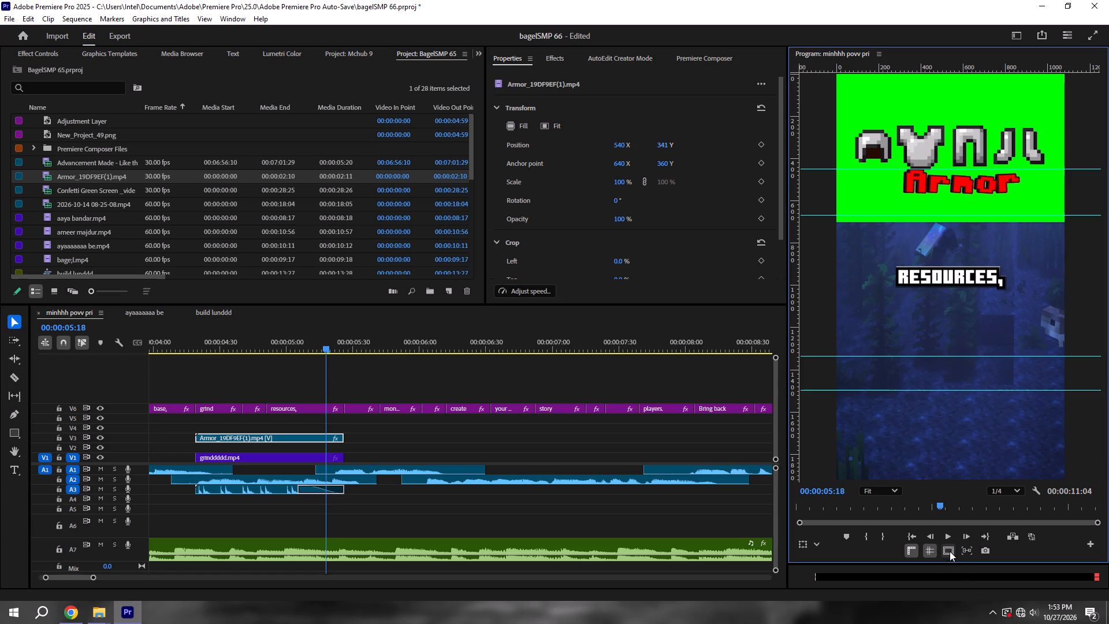
{"action": "left_click", "coordinate": [950, 551]}
{"action": "left_click", "coordinate": [908, 551]}
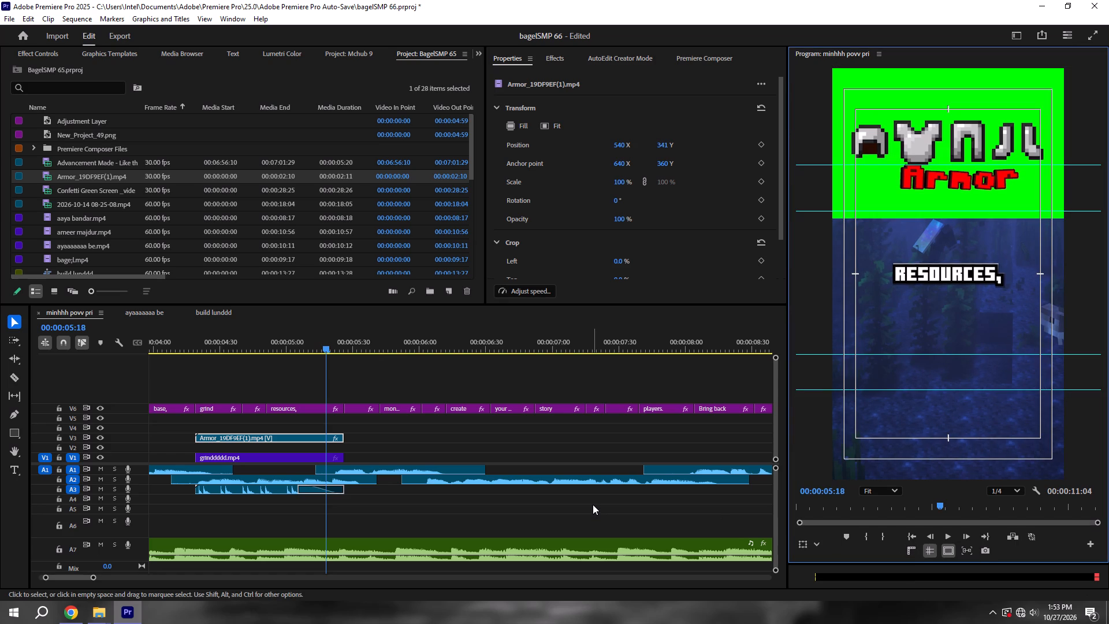
{"action": "left_click_drag", "start_coordinate": [660, 140], "coordinate": [630, 132]}
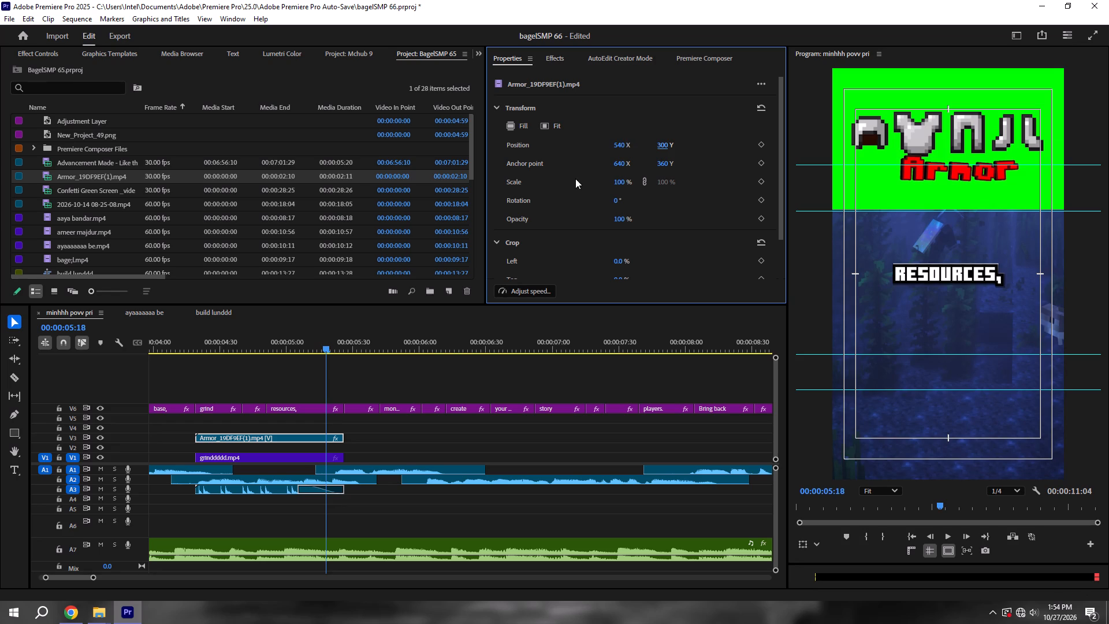
Search the effects for green and apply the Green Screen (ultra key) preset to the armor clip on V3.
{"action": "left_click", "coordinate": [563, 58]}
{"action": "left_click_drag", "start_coordinate": [547, 83], "coordinate": [373, 80]}
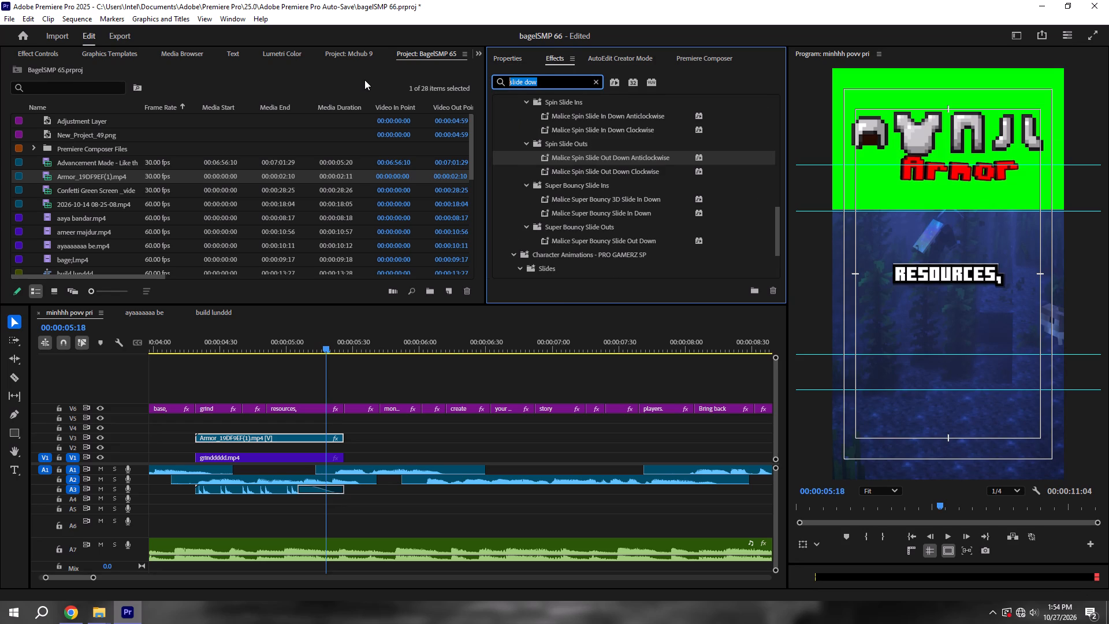
{"action": "key", "text": "BackSpace"}
{"action": "type", "text": "green"}
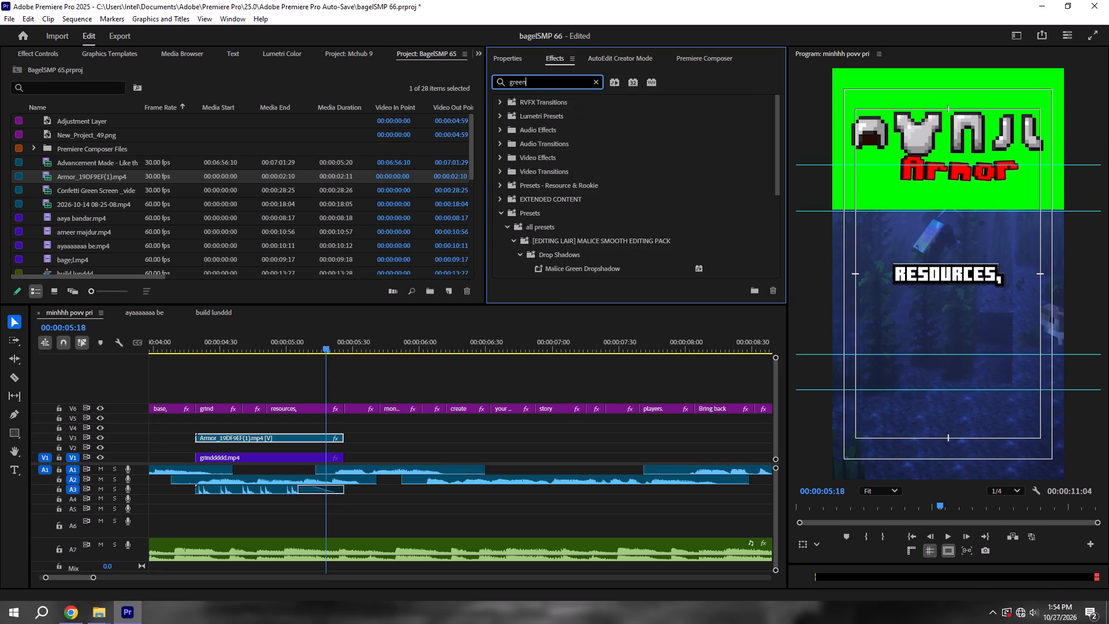
{"action": "scroll", "coordinate": [647, 213], "scroll_direction": "down", "scroll_amount": 19}
{"action": "left_click_drag", "start_coordinate": [584, 243], "coordinate": [294, 436]}
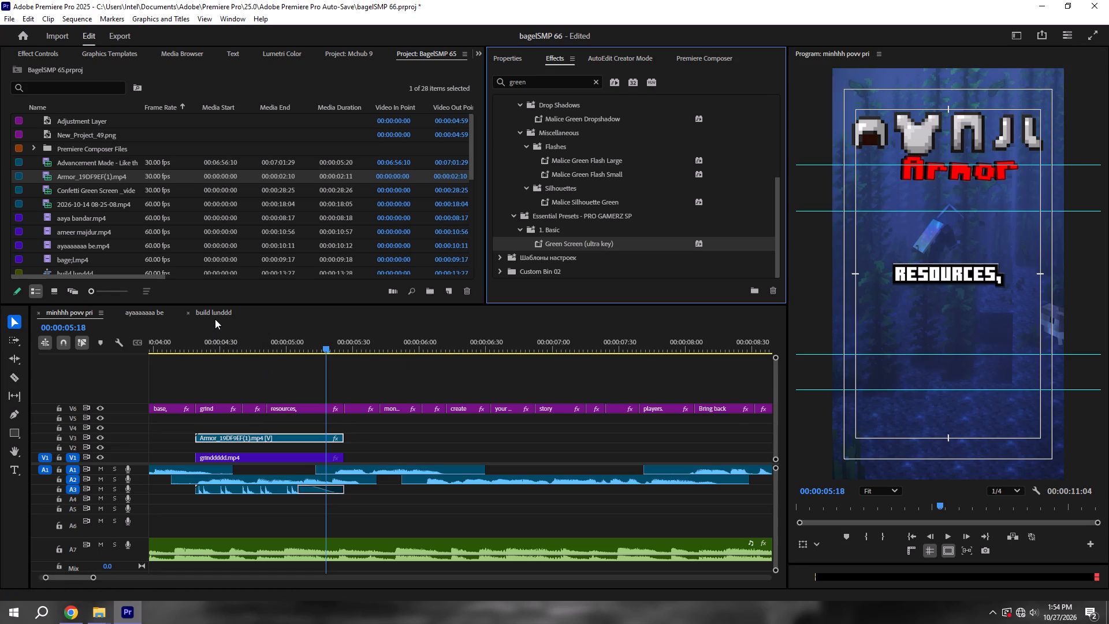
Return the playhead to 00:00:04:19, save the project, and search the effects for slide up to find the Malice slide-out presets.
{"action": "left_click", "coordinate": [189, 336], "text": "shift"}
{"action": "left_click_drag", "start_coordinate": [554, 76], "coordinate": [483, 85]}
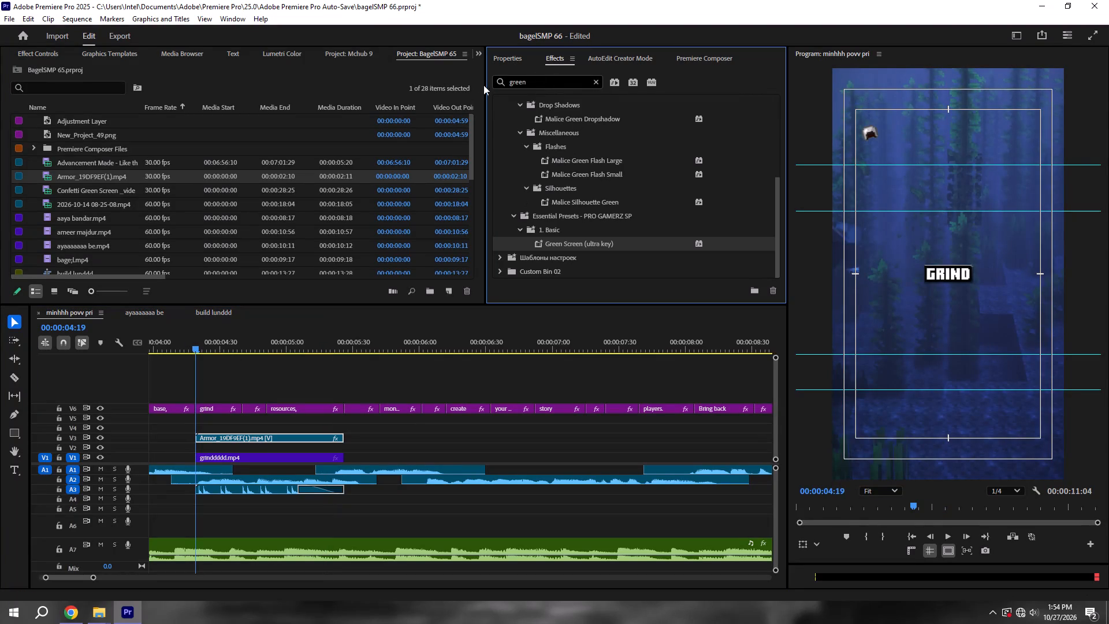
{"action": "left_click_drag", "start_coordinate": [483, 85], "coordinate": [480, 87]}
{"action": "left_click_drag", "start_coordinate": [534, 85], "coordinate": [401, 82]}
{"action": "key", "text": "BackSpace"}
{"action": "type", "text": "sli"}
{"action": "type", "text": "de u[p"}
{"action": "key", "text": "ctrl+s"}
{"action": "key", "text": "BackSpace"}
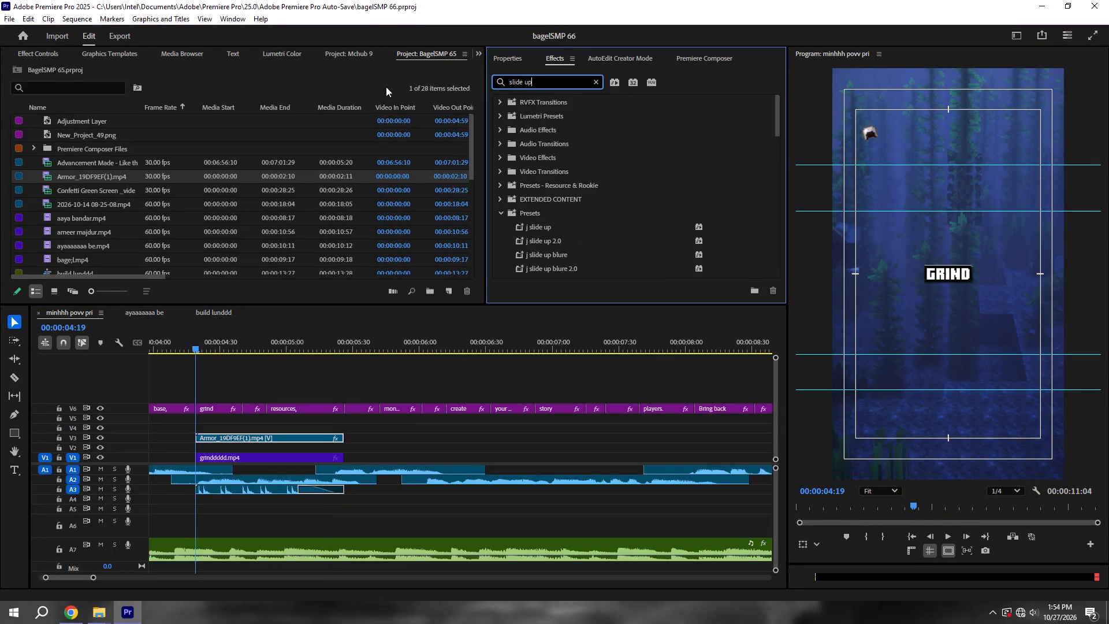
{"action": "scroll", "coordinate": [672, 201], "scroll_direction": "down", "scroll_amount": 18}
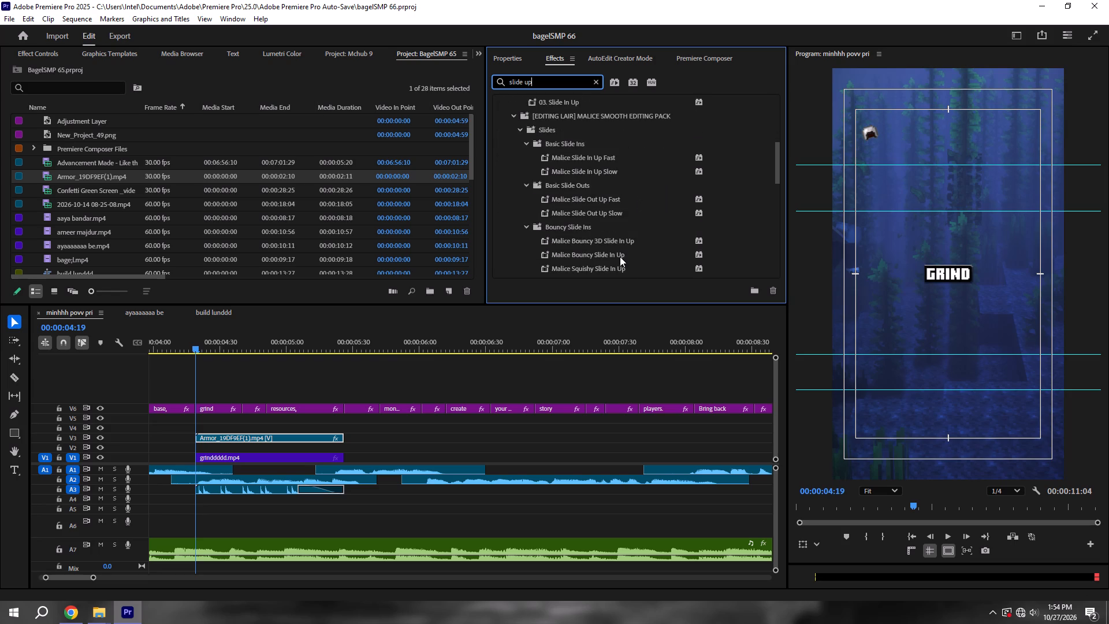
{"action": "scroll", "coordinate": [614, 259], "scroll_direction": "down", "scroll_amount": 5}
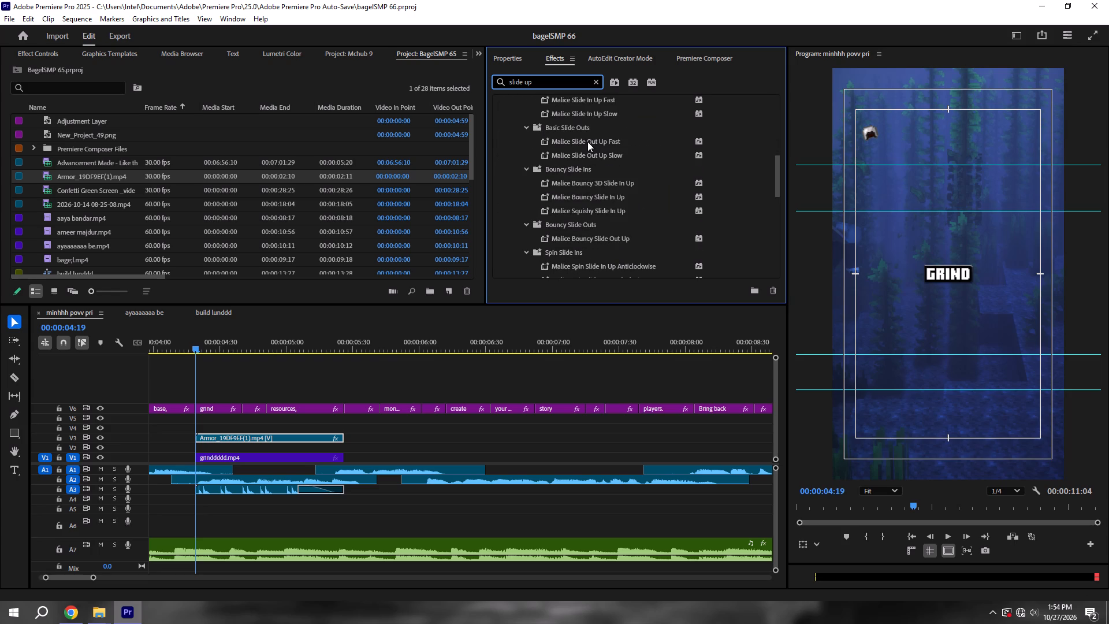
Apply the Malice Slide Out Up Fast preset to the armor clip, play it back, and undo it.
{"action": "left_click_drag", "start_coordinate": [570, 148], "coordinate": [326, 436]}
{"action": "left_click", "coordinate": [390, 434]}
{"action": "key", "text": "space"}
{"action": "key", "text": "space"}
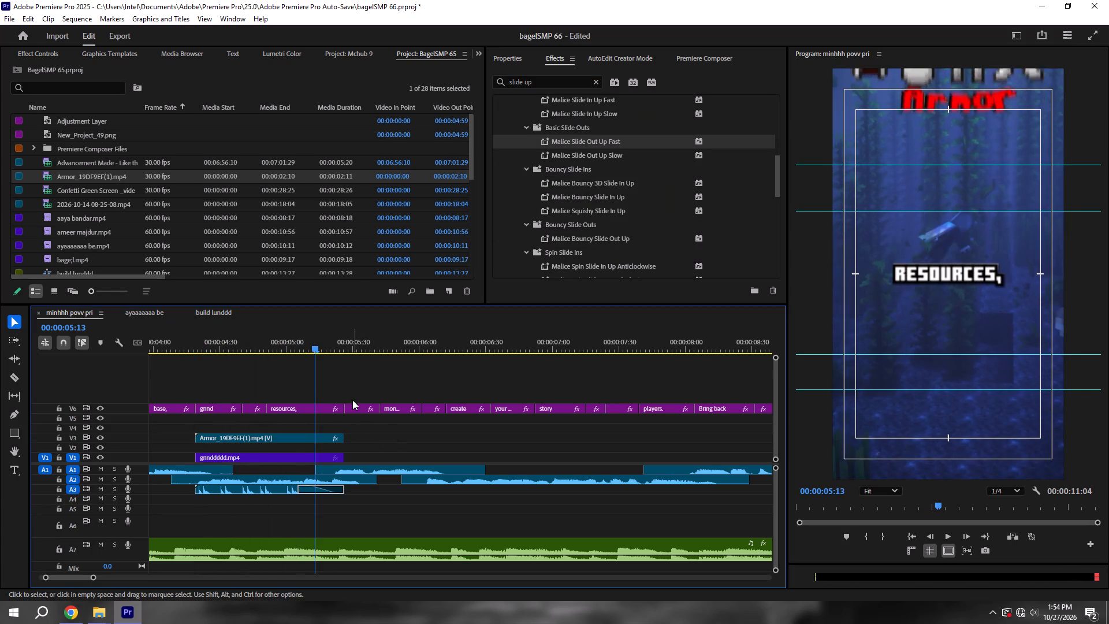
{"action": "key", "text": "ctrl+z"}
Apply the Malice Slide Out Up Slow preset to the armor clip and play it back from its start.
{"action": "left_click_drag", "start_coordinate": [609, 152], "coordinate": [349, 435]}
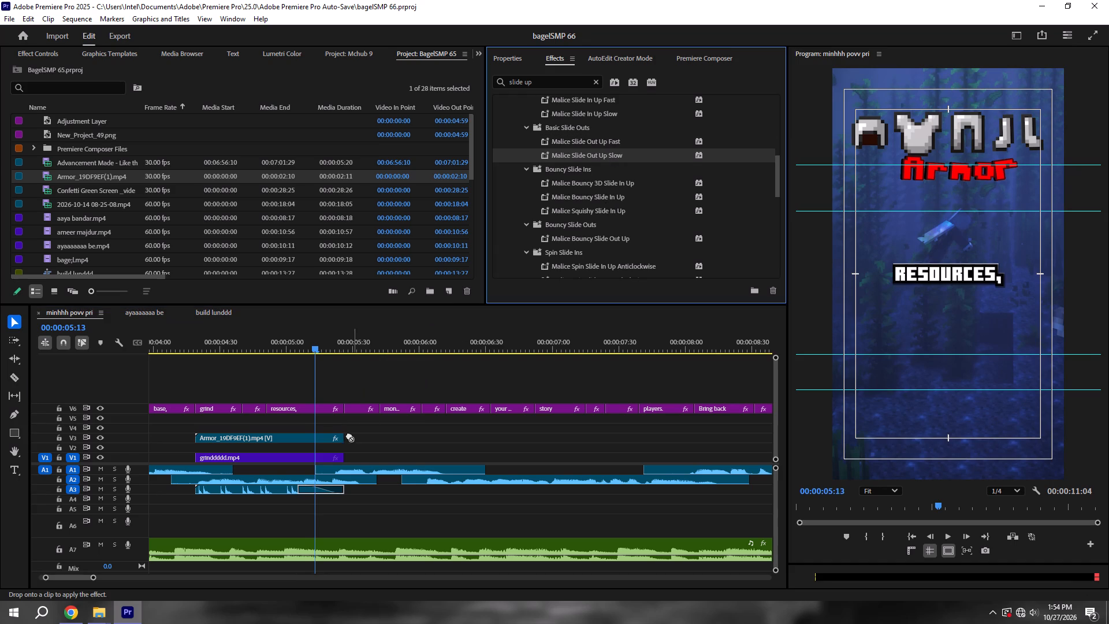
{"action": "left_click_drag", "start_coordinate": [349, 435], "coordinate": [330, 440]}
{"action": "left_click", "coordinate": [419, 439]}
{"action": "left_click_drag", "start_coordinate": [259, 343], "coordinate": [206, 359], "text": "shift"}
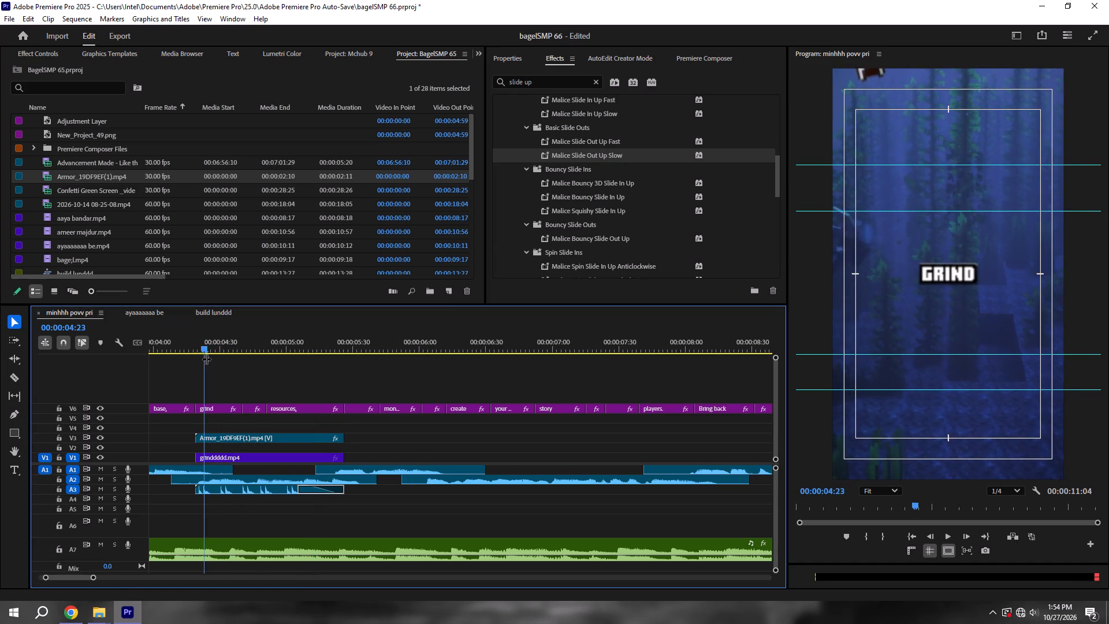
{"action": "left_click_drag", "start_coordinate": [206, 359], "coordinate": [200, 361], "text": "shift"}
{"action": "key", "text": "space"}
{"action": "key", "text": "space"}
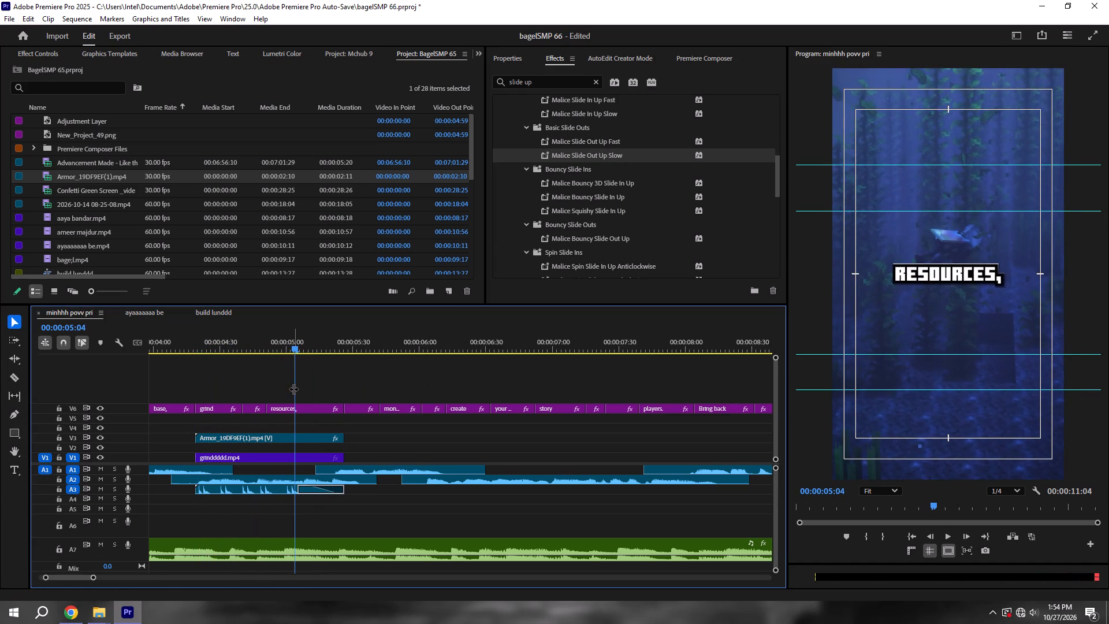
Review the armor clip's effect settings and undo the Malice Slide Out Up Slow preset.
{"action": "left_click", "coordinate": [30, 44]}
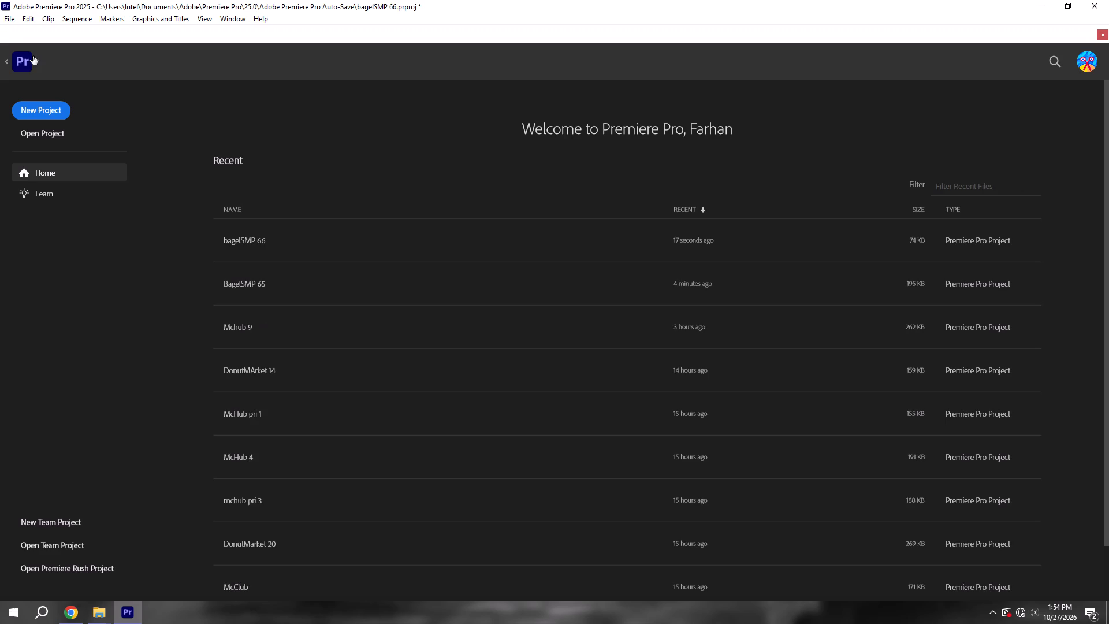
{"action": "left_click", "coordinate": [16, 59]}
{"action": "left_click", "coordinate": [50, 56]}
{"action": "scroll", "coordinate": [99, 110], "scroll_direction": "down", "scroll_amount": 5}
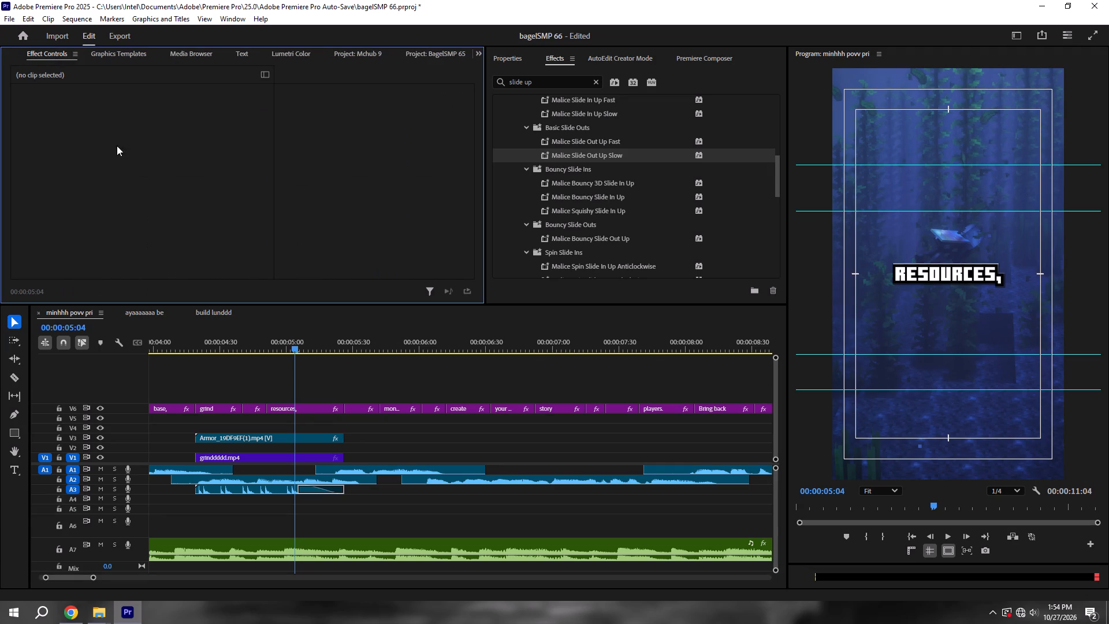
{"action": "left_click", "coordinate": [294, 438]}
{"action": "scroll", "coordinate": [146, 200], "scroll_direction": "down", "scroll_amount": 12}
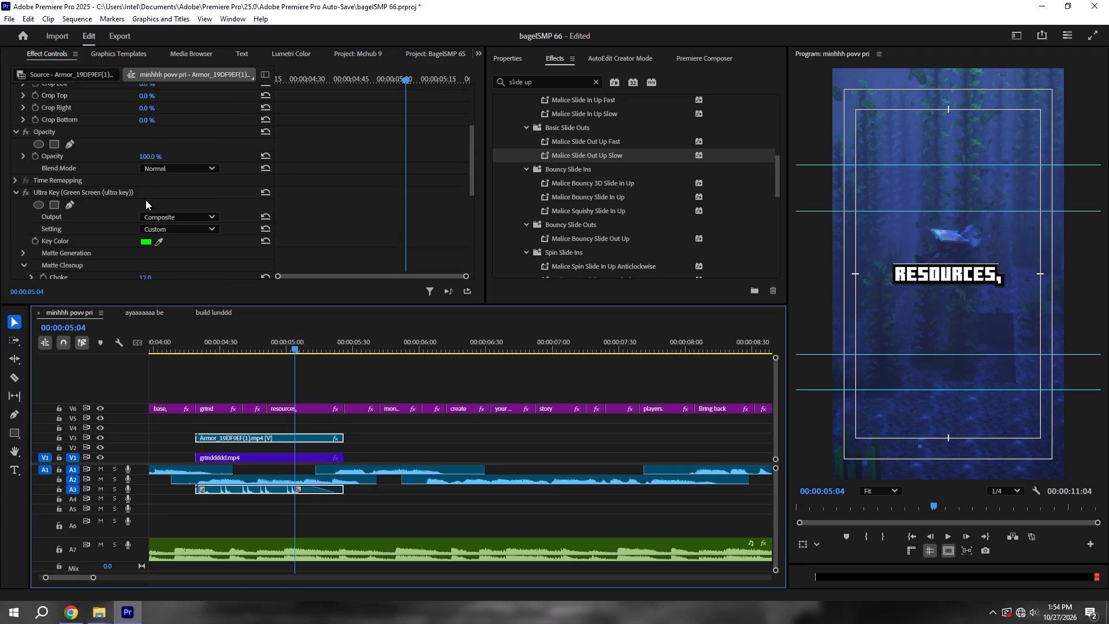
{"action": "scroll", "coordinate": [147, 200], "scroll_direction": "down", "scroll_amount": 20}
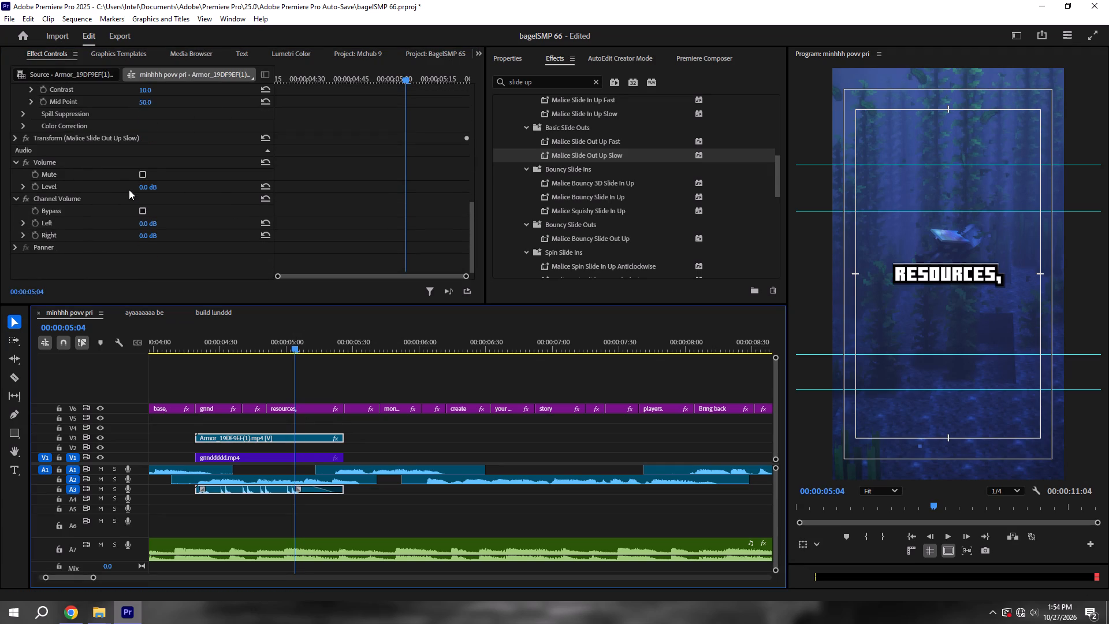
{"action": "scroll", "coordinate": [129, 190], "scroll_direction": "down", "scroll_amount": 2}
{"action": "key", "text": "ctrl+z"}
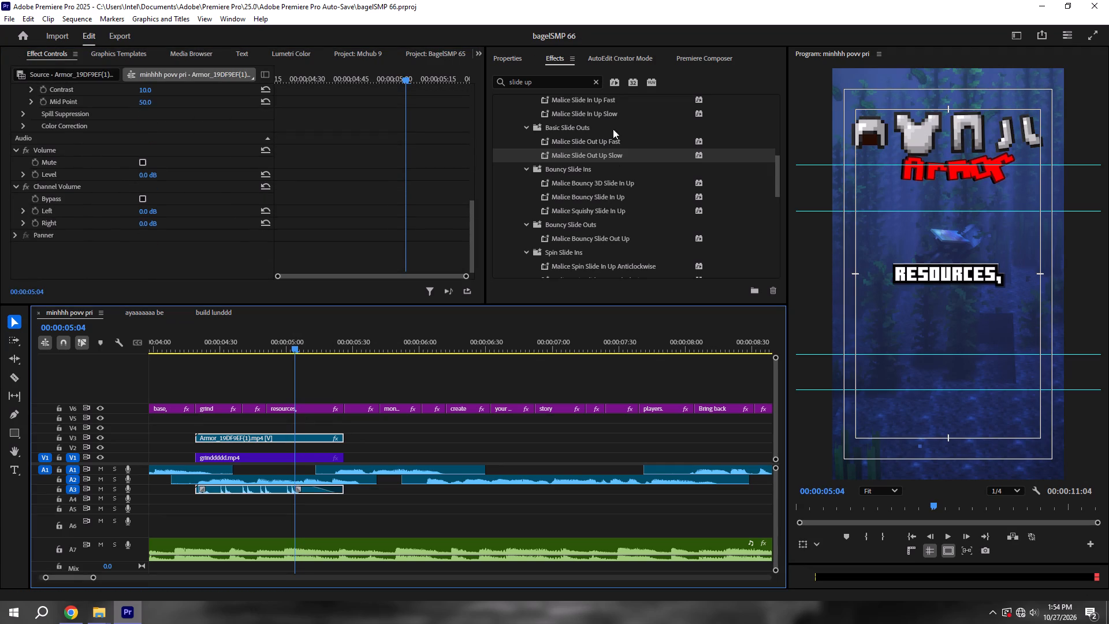
Apply the Malice Slide Out Up Fast preset to the armor clip, check its settings, and return the playhead to 00:00:04:19.
{"action": "left_click_drag", "start_coordinate": [611, 141], "coordinate": [292, 438]}
{"action": "scroll", "coordinate": [150, 187], "scroll_direction": "down", "scroll_amount": 5}
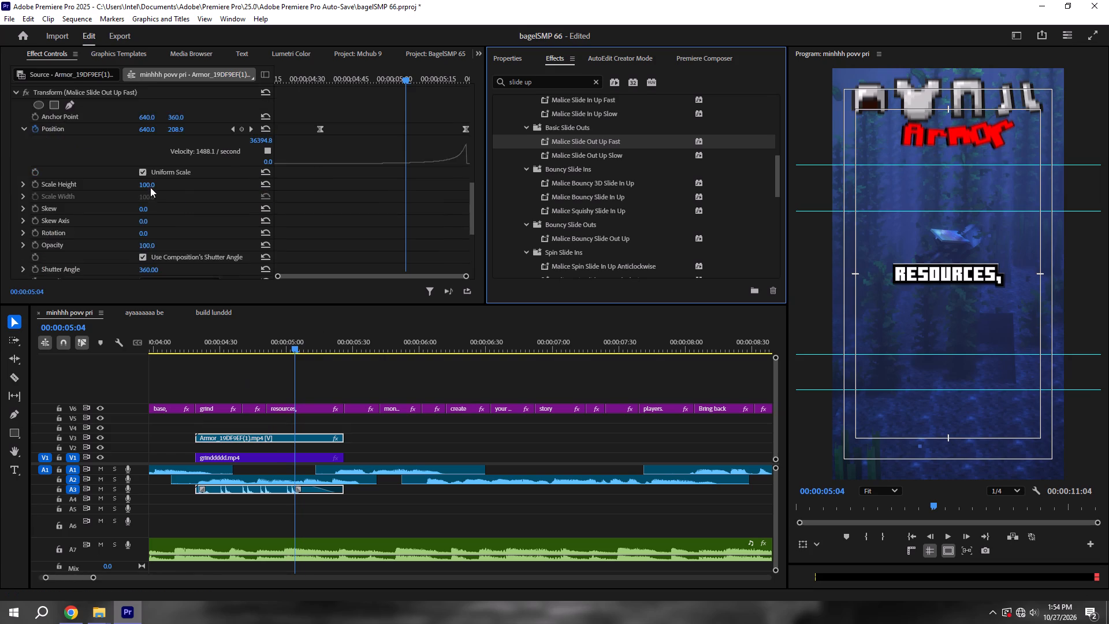
{"action": "scroll", "coordinate": [175, 184], "scroll_direction": "up", "scroll_amount": 5}
{"action": "left_click_drag", "start_coordinate": [326, 73], "coordinate": [96, 116]}
{"action": "left_click", "coordinate": [446, 437]}
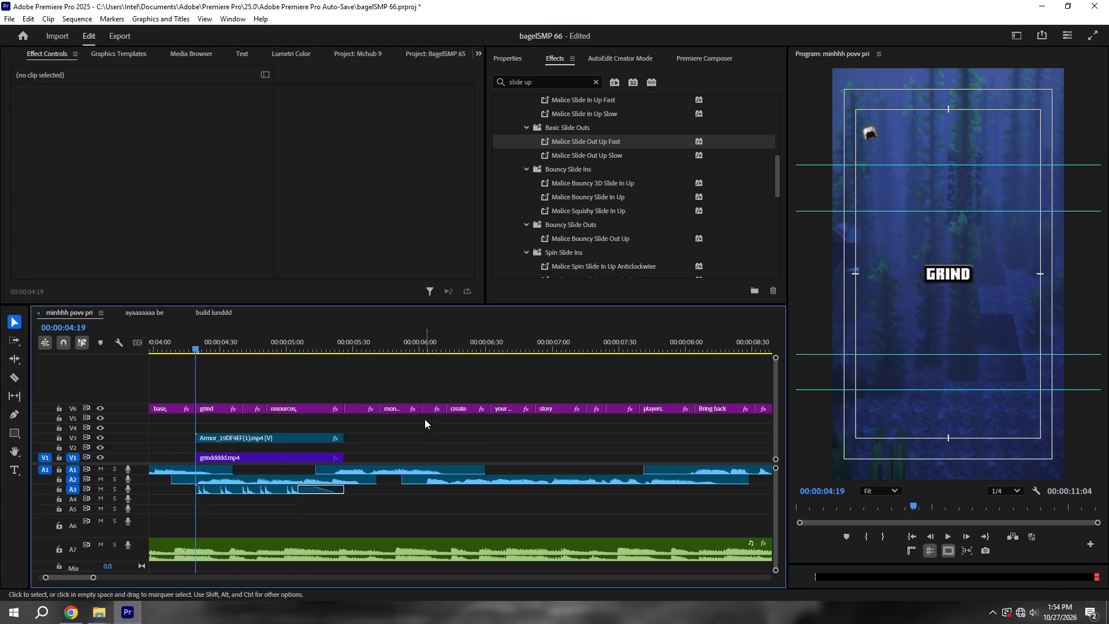
Play the armor clip, extend its end to just before the "money" caption, lengthen its audio fade-out, and save.
{"action": "key", "text": "space"}
{"action": "key", "text": "space"}
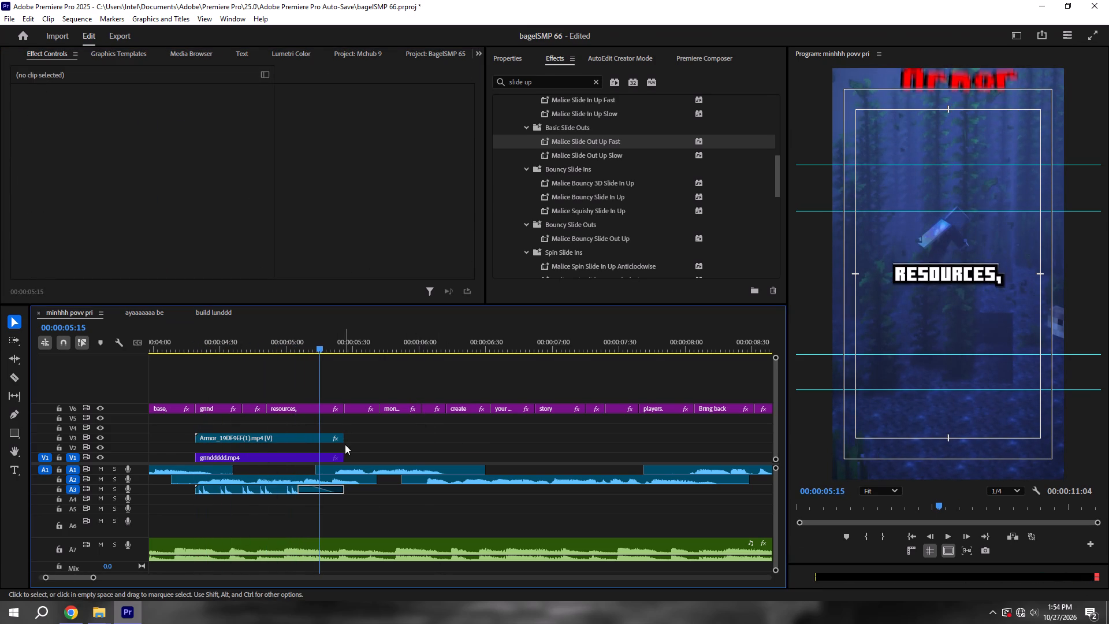
{"action": "left_click_drag", "start_coordinate": [343, 440], "coordinate": [382, 440]}
{"action": "left_click", "coordinate": [344, 438]}
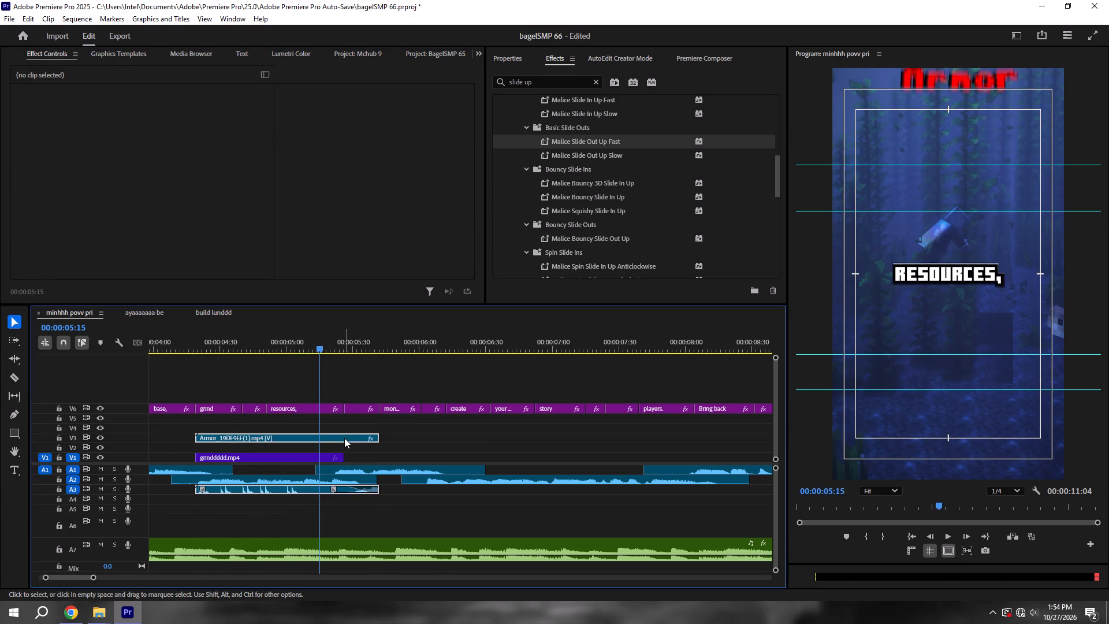
{"action": "left_click_drag", "start_coordinate": [332, 491], "coordinate": [298, 500]}
{"action": "key", "text": "ctrl+s"}
Delete the Transform (Malice Slide Out Up Fast) effect from the armor clip and save the project.
{"action": "left_click", "coordinate": [313, 438]}
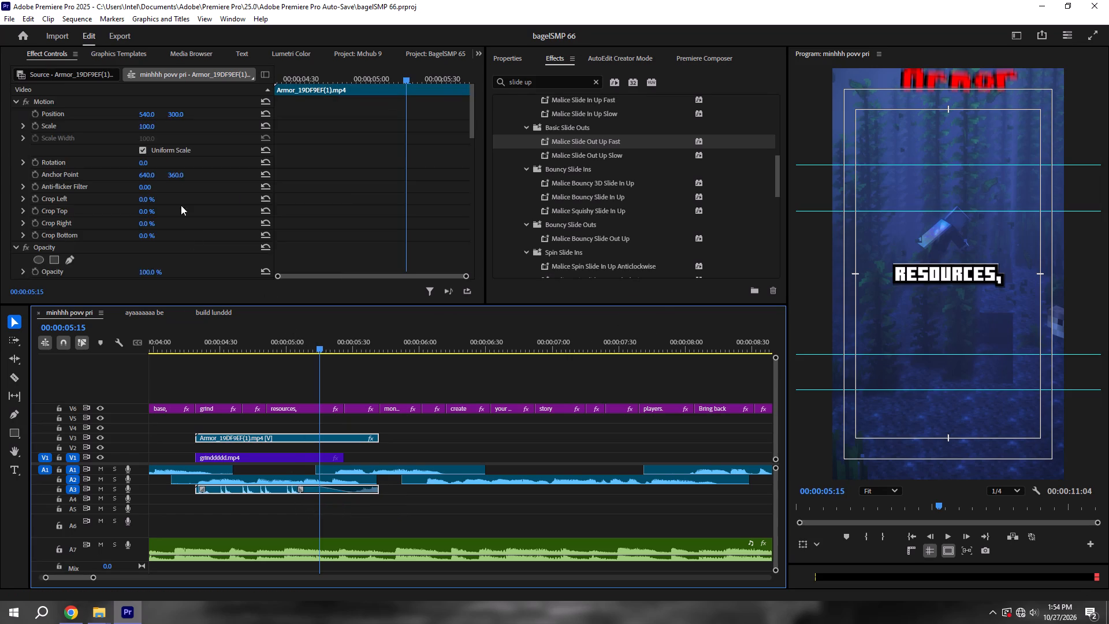
{"action": "scroll", "coordinate": [180, 185], "scroll_direction": "down", "scroll_amount": 5}
{"action": "scroll", "coordinate": [69, 246], "scroll_direction": "down", "scroll_amount": 12}
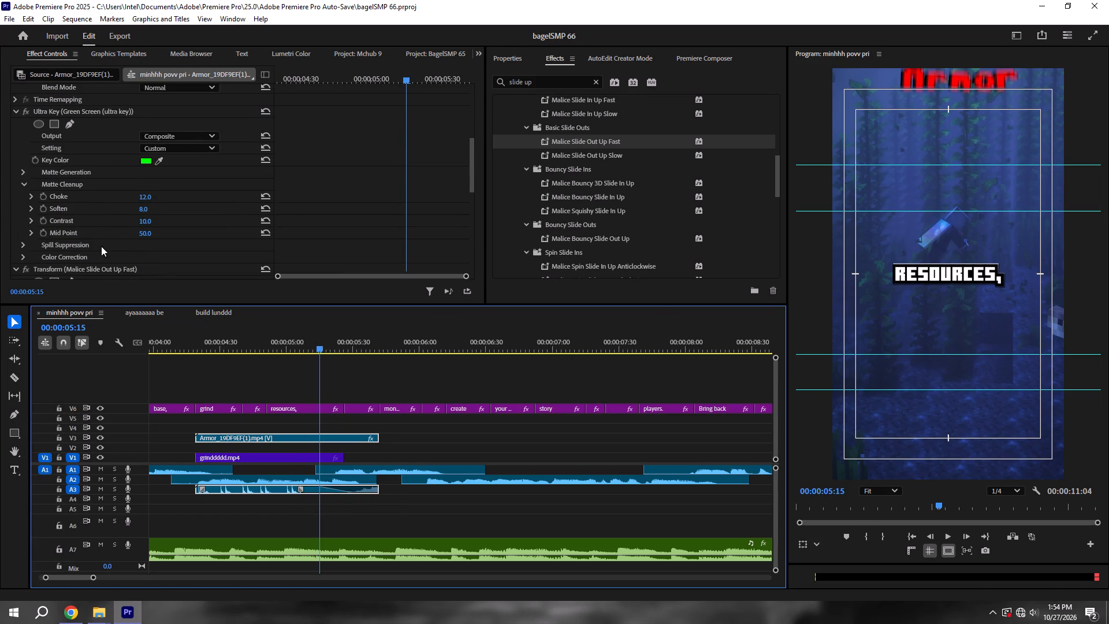
{"action": "left_click", "coordinate": [119, 268]}
{"action": "key", "text": "BackSpace"}
{"action": "key", "text": "ctrl+s"}
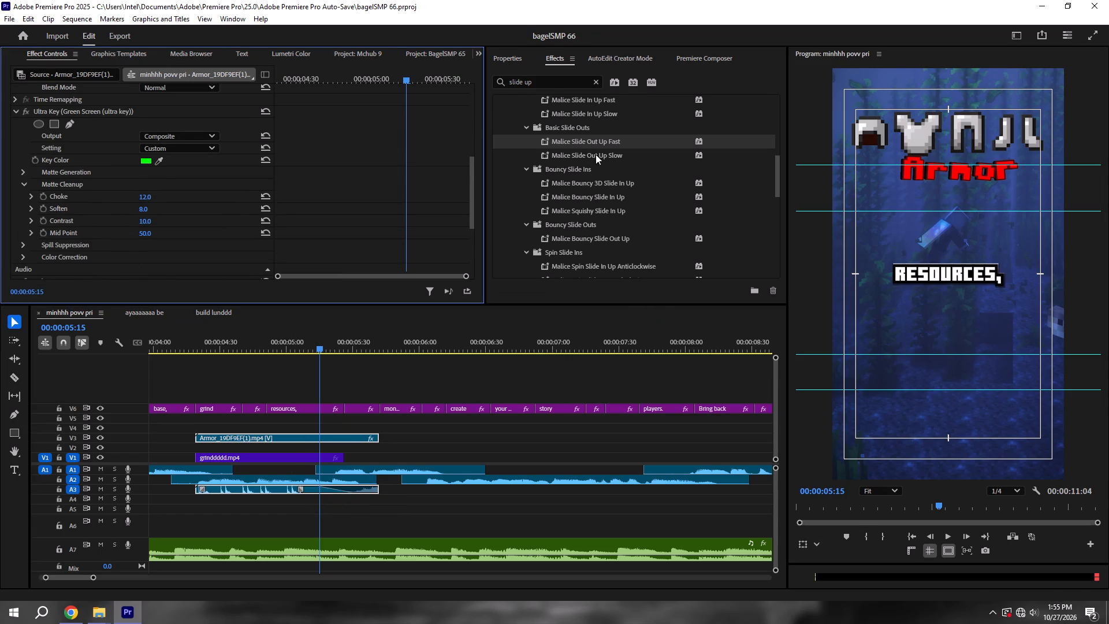
Reapply the Malice Slide Out Up Fast preset to the extended armor clip, save, and play it back from its start.
{"action": "left_click_drag", "start_coordinate": [606, 143], "coordinate": [331, 442]}
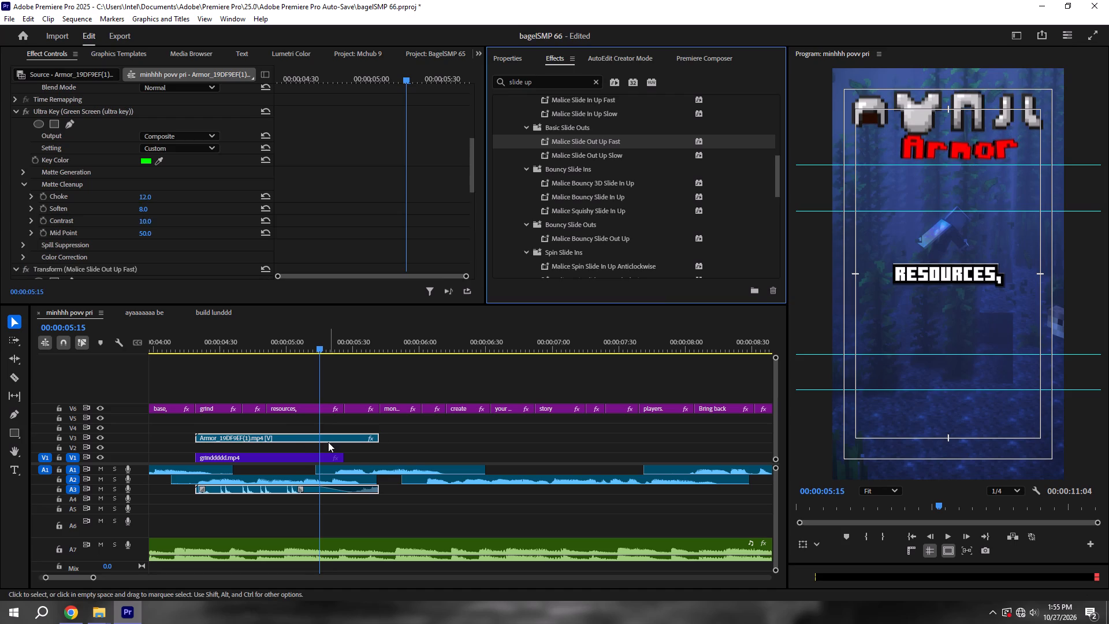
{"action": "key", "text": "ctrl+s"}
{"action": "left_click", "coordinate": [194, 351], "text": "shift"}
{"action": "key", "text": "space"}
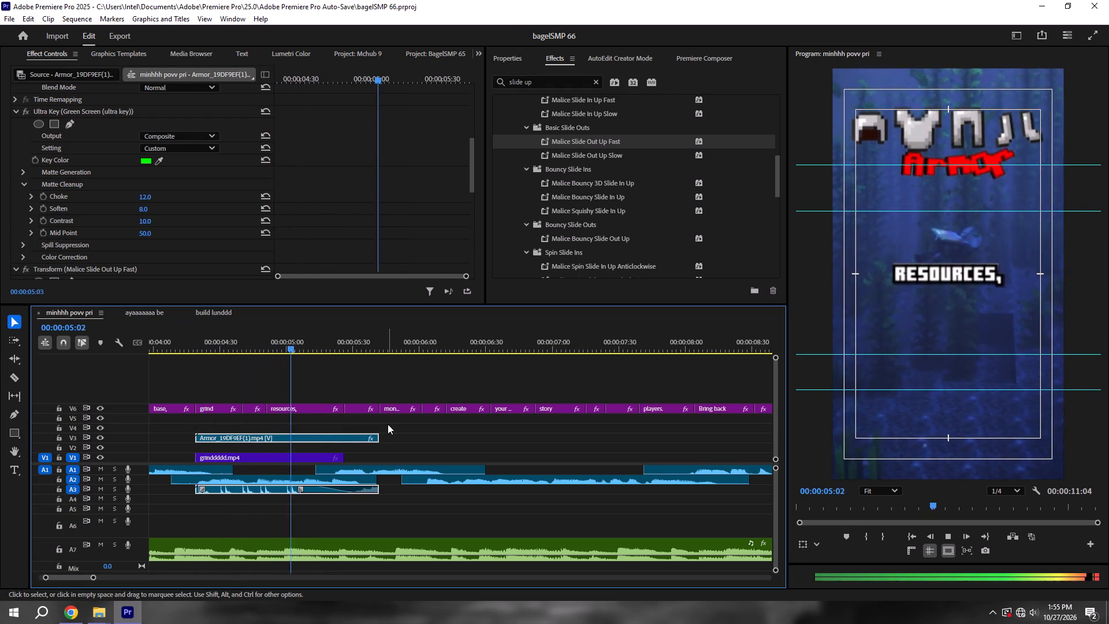
{"action": "key", "text": "space"}
{"action": "key", "text": "ctrl+s"}
{"action": "left_click", "coordinate": [462, 448]}
{"action": "key", "text": "space"}
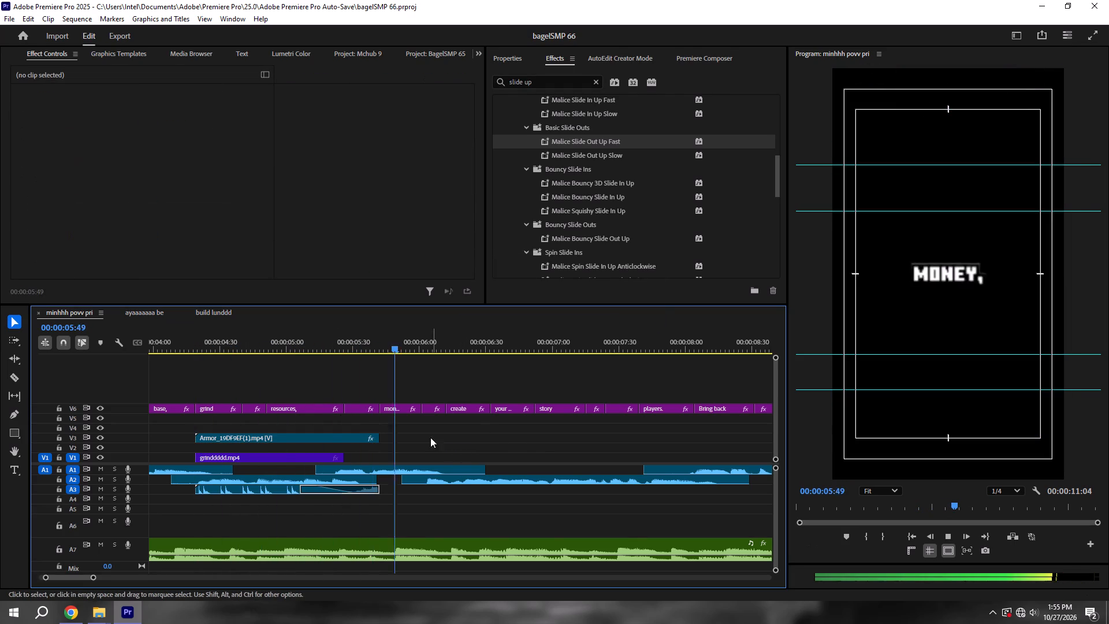
Play back the sequence from the bagel section and again from earlier, checking the overlays against the captions.
{"action": "scroll", "coordinate": [367, 425], "scroll_direction": "down", "scroll_amount": 5, "text": "alt"}
{"action": "key", "text": "ctrl+s"}
{"action": "left_click_drag", "start_coordinate": [260, 354], "coordinate": [182, 352]}
{"action": "left_click", "coordinate": [208, 346]}
{"action": "key", "text": "space"}
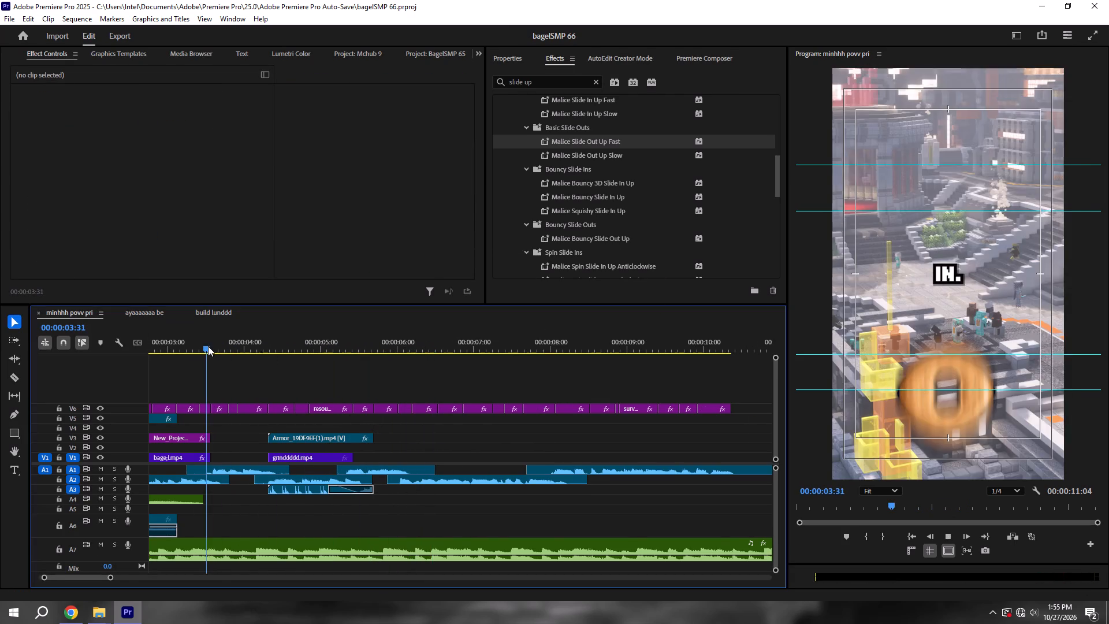
{"action": "scroll", "coordinate": [208, 346], "scroll_direction": "down", "scroll_amount": 3, "text": "alt"}
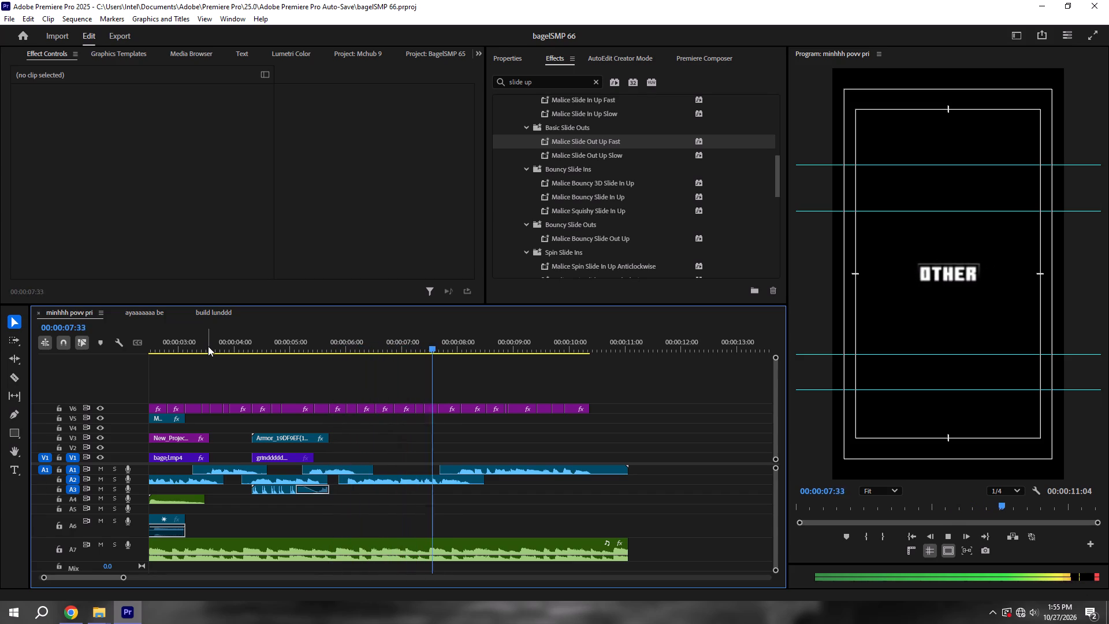
{"action": "key", "text": "ctrl+s"}
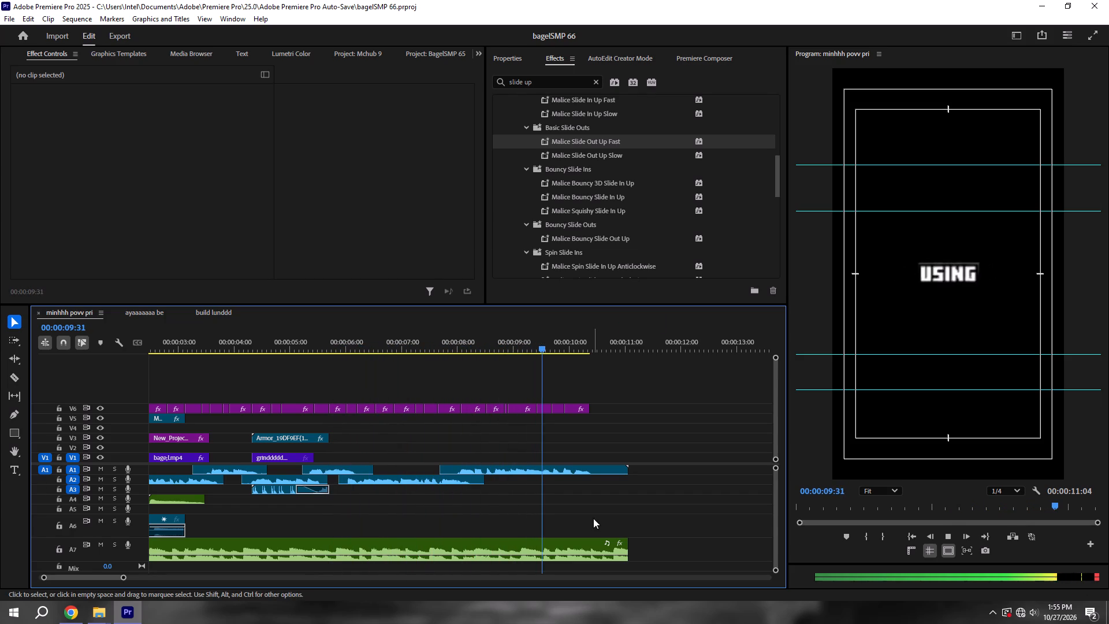
{"action": "left_click", "coordinate": [908, 538]}
{"action": "key", "text": "space"}
{"action": "scroll", "coordinate": [273, 469], "scroll_direction": "down", "scroll_amount": 5, "text": "alt"}
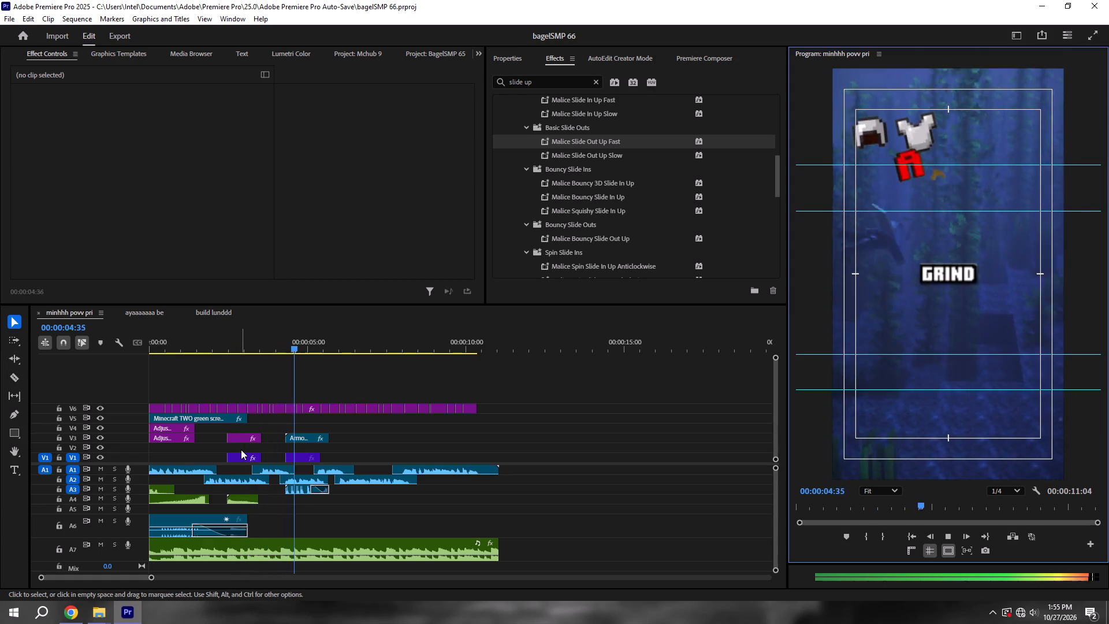
{"action": "key", "text": "space"}
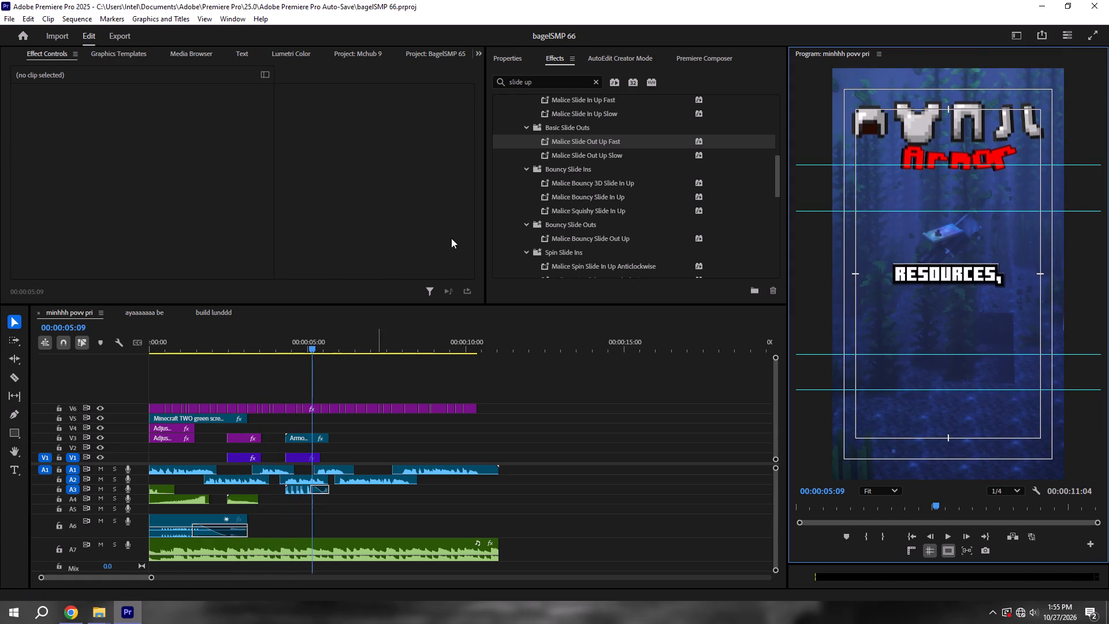
Search the effects for "drop", apply the Malice Black Dropshadow Small preset to the armor clip, and save.
{"action": "left_click_drag", "start_coordinate": [552, 82], "coordinate": [322, 98]}
{"action": "key", "text": "BackSpace"}
{"action": "type", "text": "drop"}
{"action": "key", "text": "ctrl+s"}
{"action": "scroll", "coordinate": [580, 222], "scroll_direction": "down", "scroll_amount": 5}
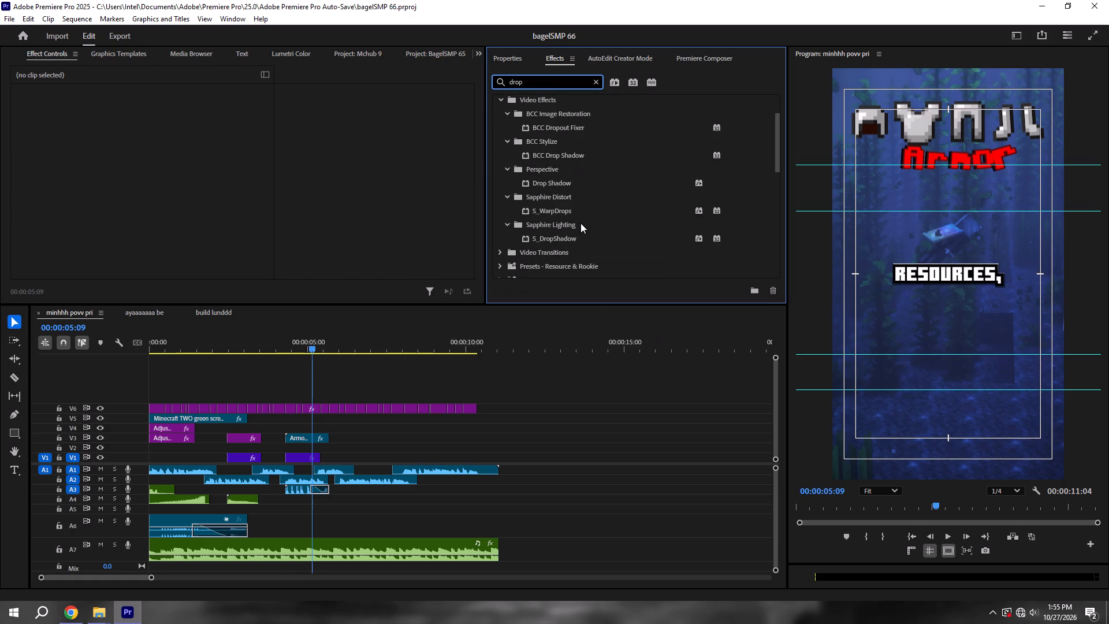
{"action": "scroll", "coordinate": [580, 223], "scroll_direction": "up", "scroll_amount": 5}
{"action": "scroll", "coordinate": [574, 214], "scroll_direction": "down", "scroll_amount": 15}
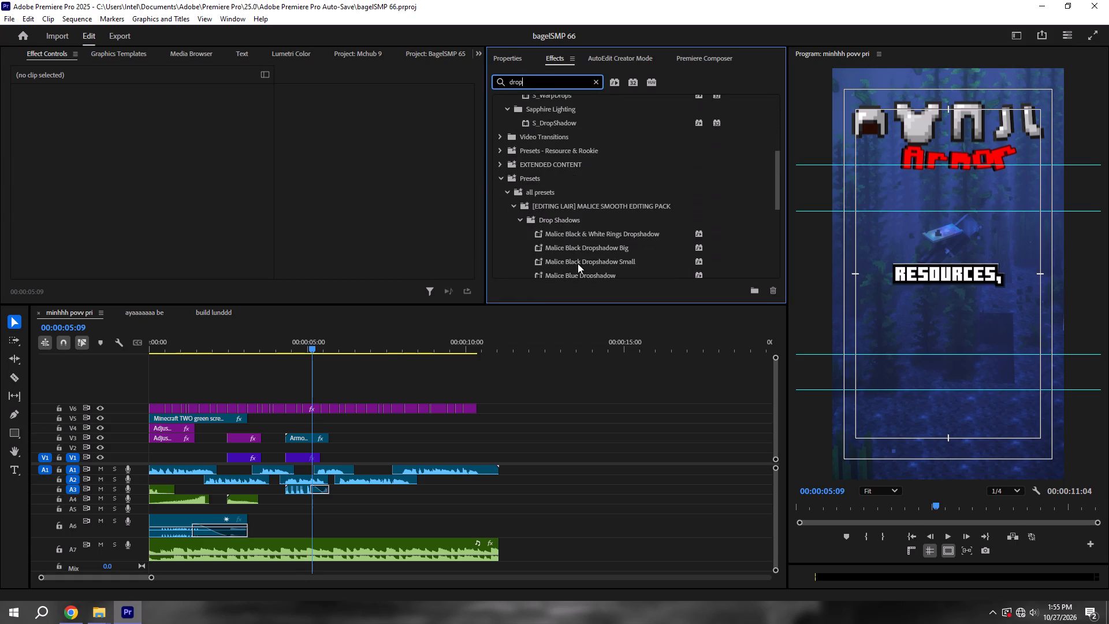
{"action": "scroll", "coordinate": [576, 256], "scroll_direction": "down", "scroll_amount": 19}
{"action": "scroll", "coordinate": [576, 230], "scroll_direction": "down", "scroll_amount": 6}
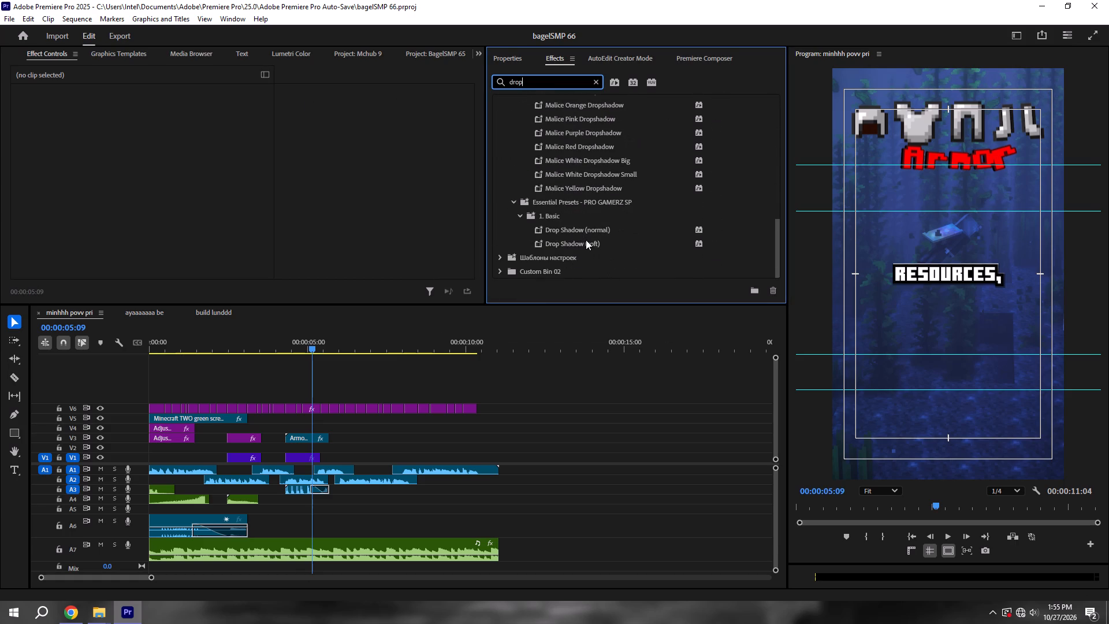
{"action": "scroll", "coordinate": [589, 213], "scroll_direction": "up", "scroll_amount": 10}
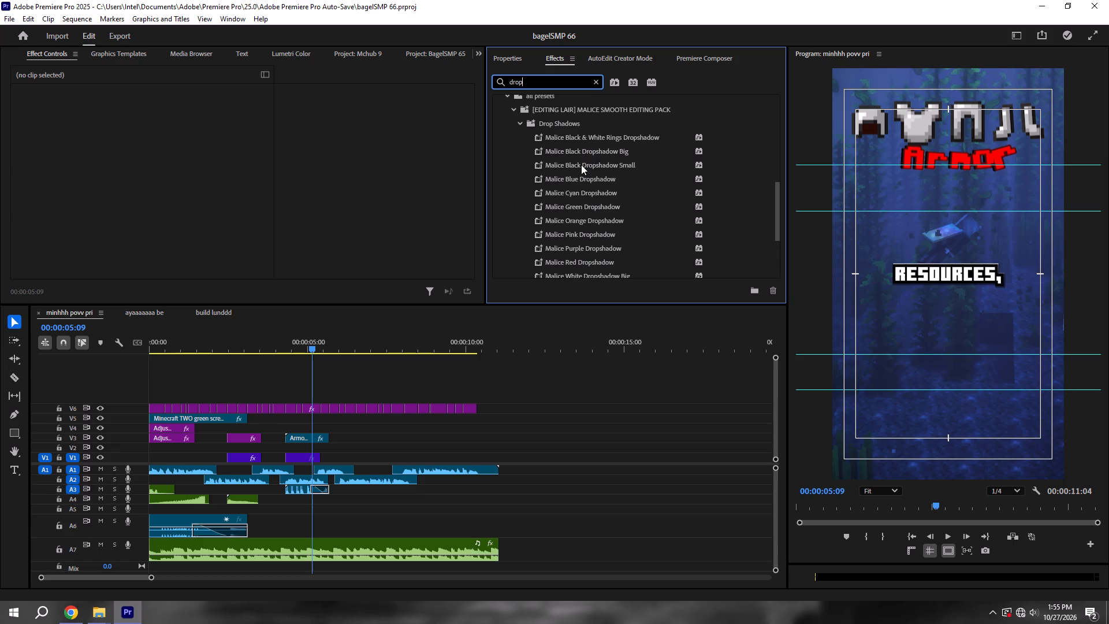
{"action": "left_click_drag", "start_coordinate": [581, 165], "coordinate": [312, 441]}
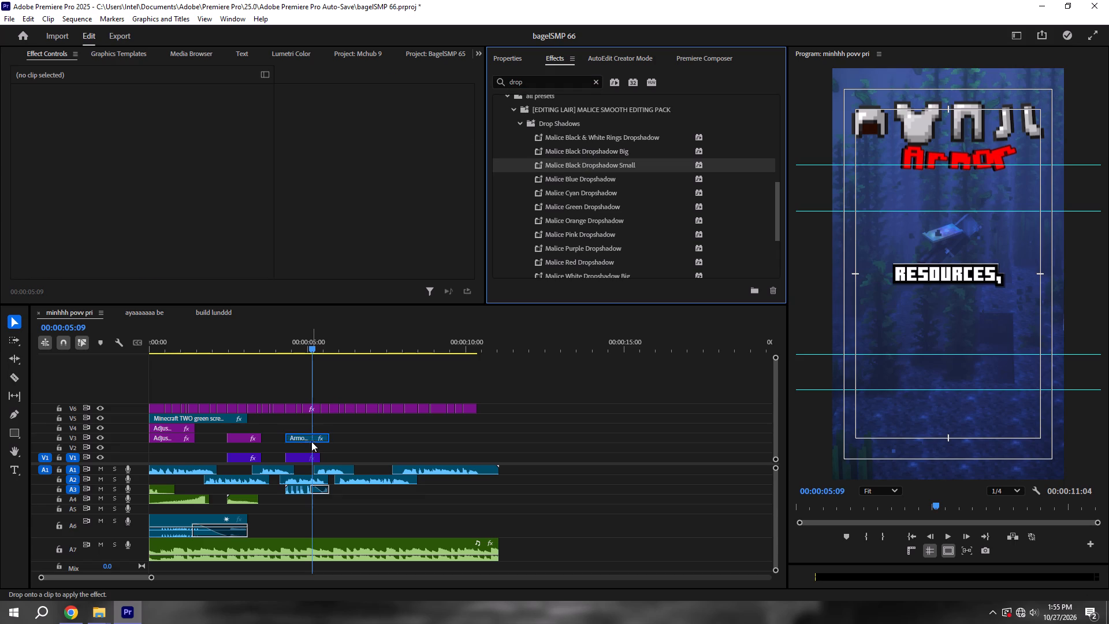
{"action": "key", "text": "ctrl+s"}
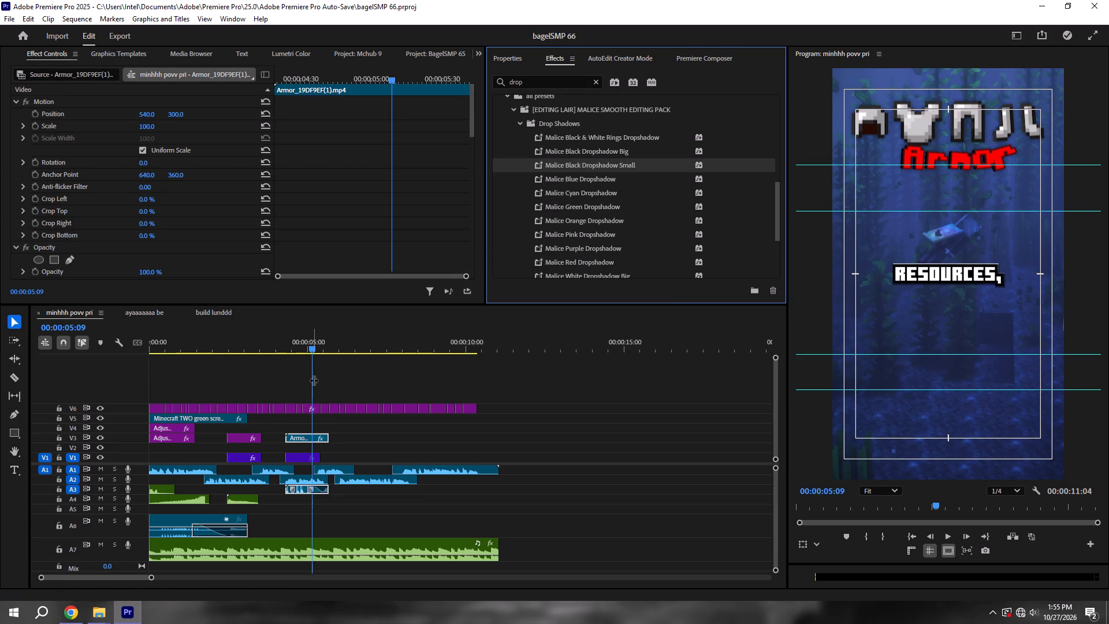
Play back the armor clip from 00:00:04:19 to check its drop shadow and slide-out.
{"action": "scroll", "coordinate": [314, 403], "scroll_direction": "up", "scroll_amount": 7, "text": "alt"}
{"action": "left_click", "coordinate": [255, 344], "text": "shift"}
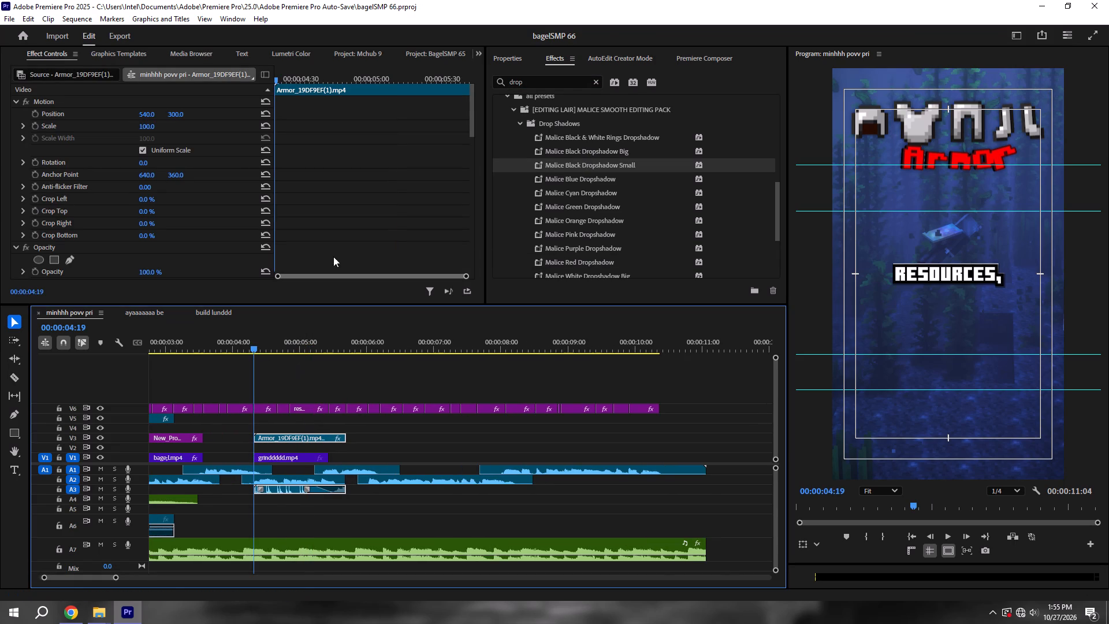
{"action": "key", "text": "space"}
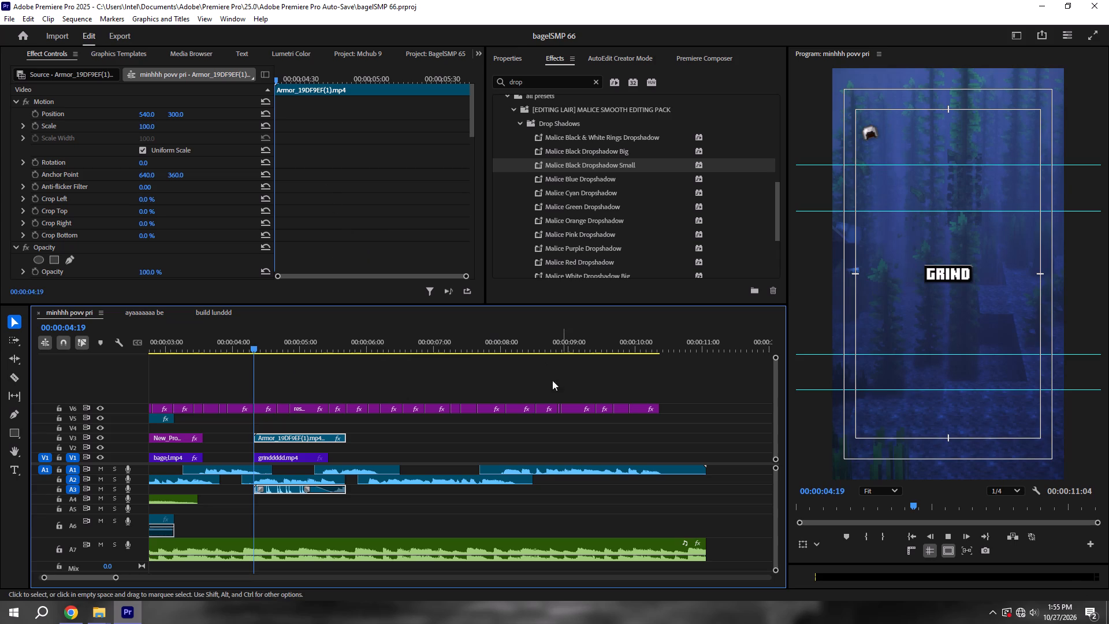
{"action": "left_click", "coordinate": [437, 448]}
{"action": "key", "text": "space"}
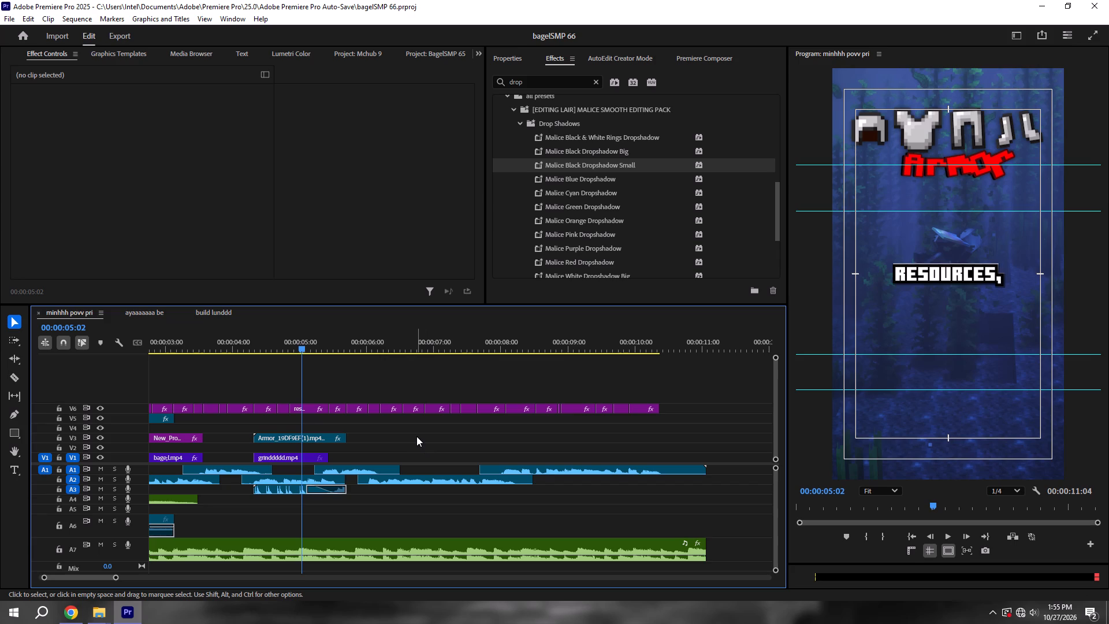
{"action": "key", "text": "space"}
{"action": "key", "text": "ctrl+s"}
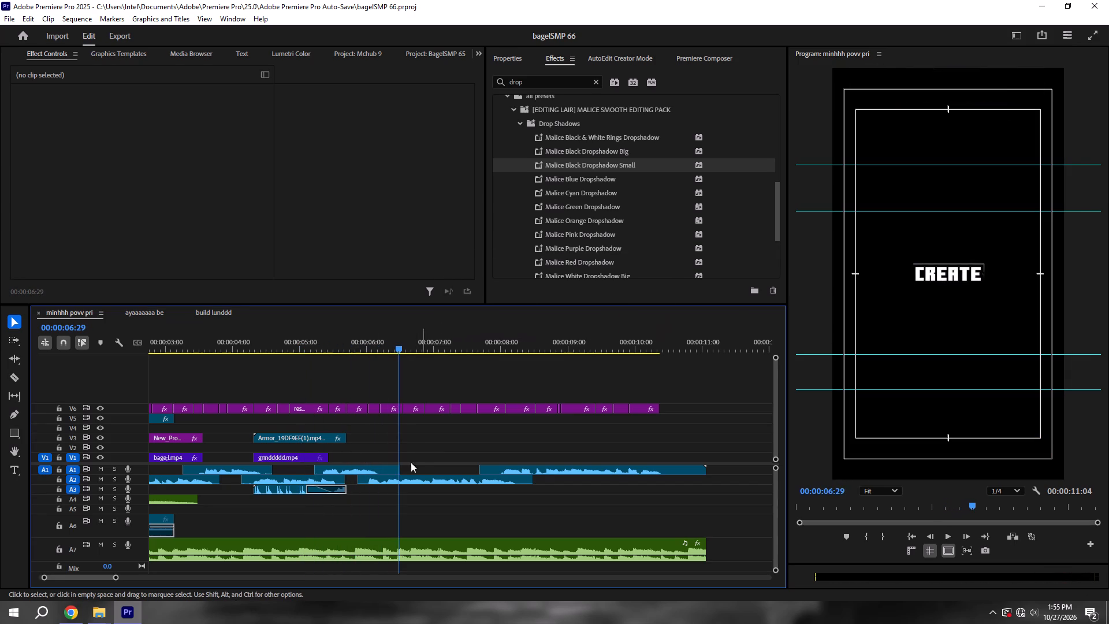
Play back the sequence from its beginning and replay the bagel and armor sections to review timing, overlays and sound.
{"action": "left_click", "coordinate": [229, 343]}
{"action": "key", "text": "space"}
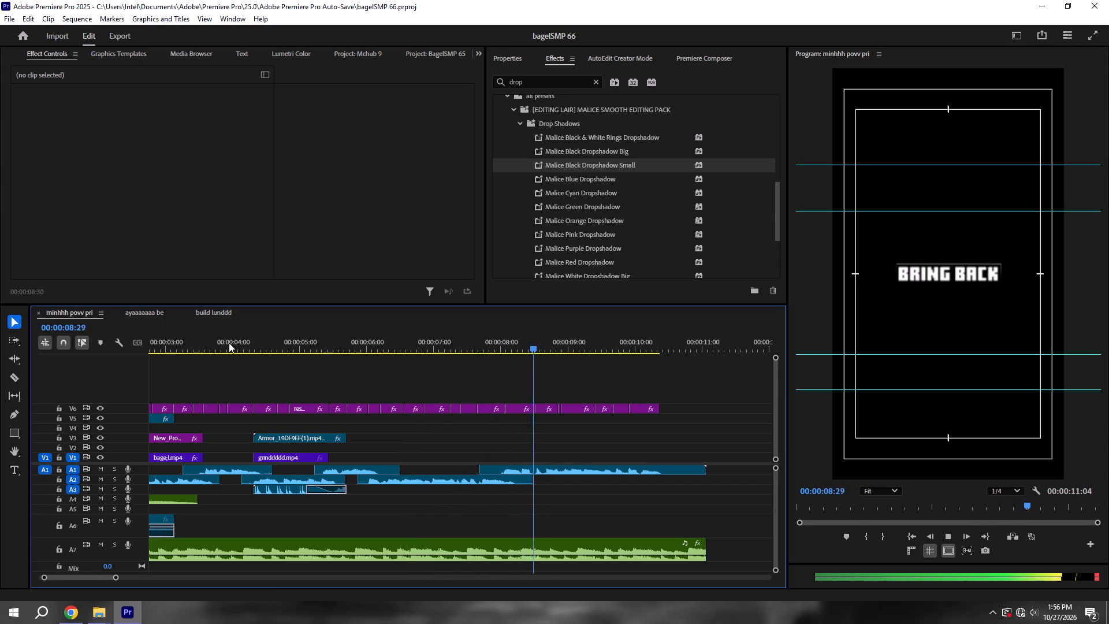
{"action": "scroll", "coordinate": [284, 358], "scroll_direction": "down", "scroll_amount": 5, "text": "alt"}
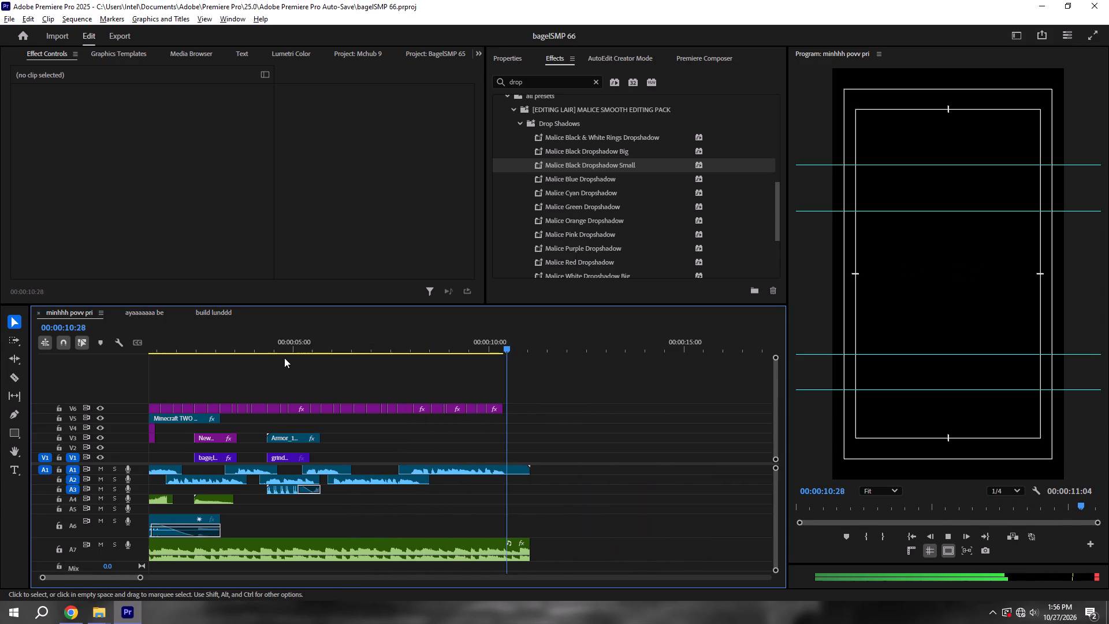
{"action": "key", "text": "ctrl+s"}
{"action": "left_click_drag", "start_coordinate": [256, 344], "coordinate": [49, 358]}
{"action": "key", "text": "space"}
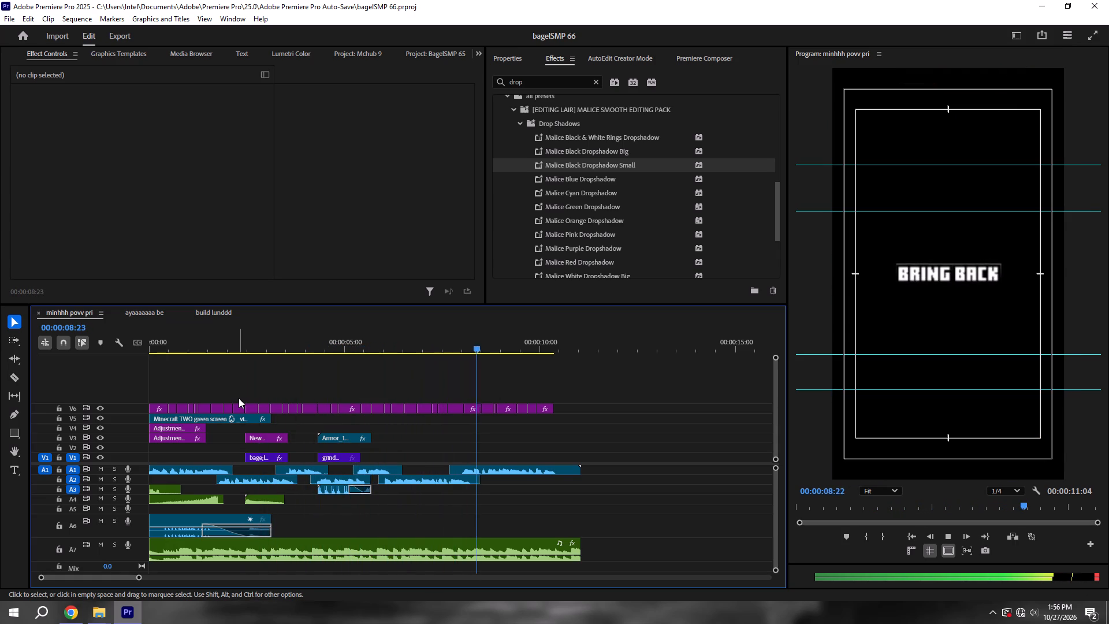
{"action": "key", "text": "space"}
{"action": "left_click", "coordinate": [221, 335], "text": "shift"}
{"action": "key", "text": "space"}
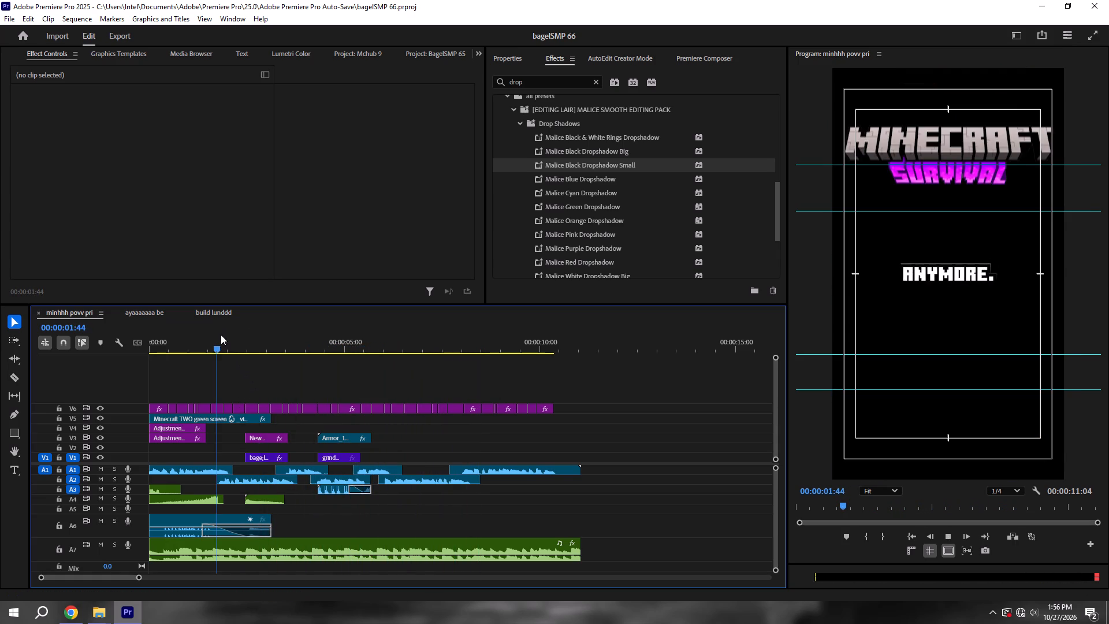
{"action": "key", "text": "space"}
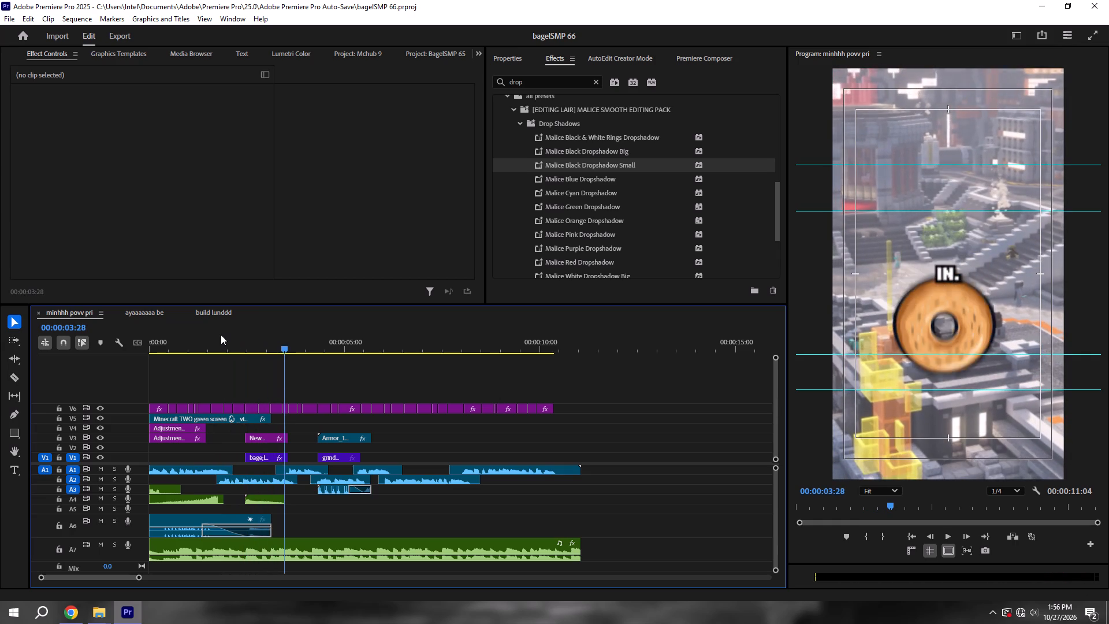
{"action": "key", "text": "space"}
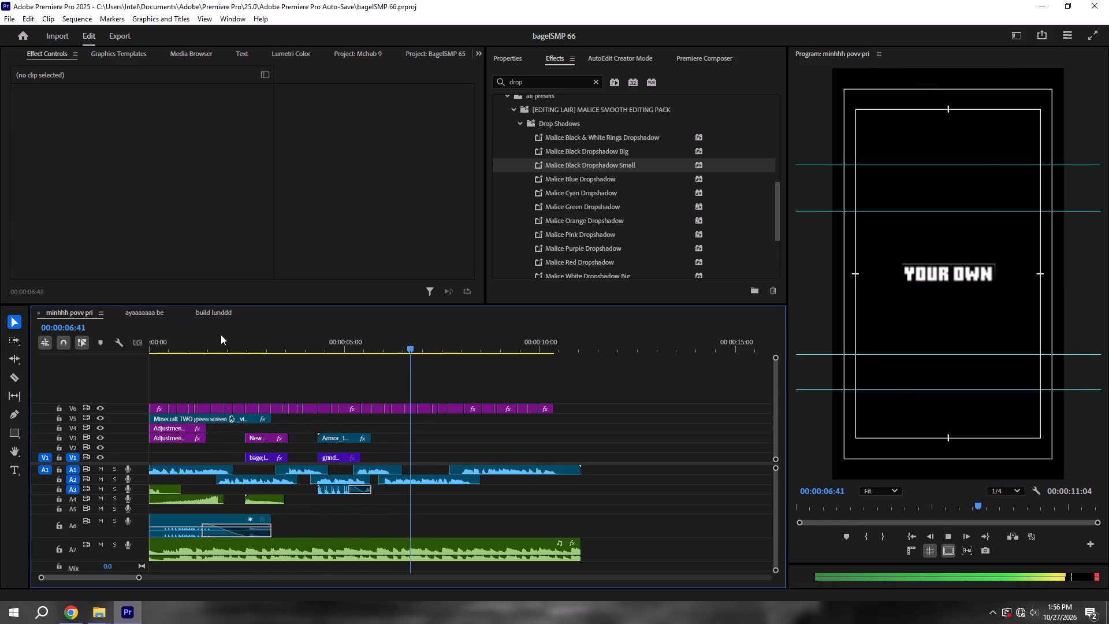
{"action": "key", "text": "ctrl+s"}
{"action": "left_click", "coordinate": [297, 352], "text": "shift"}
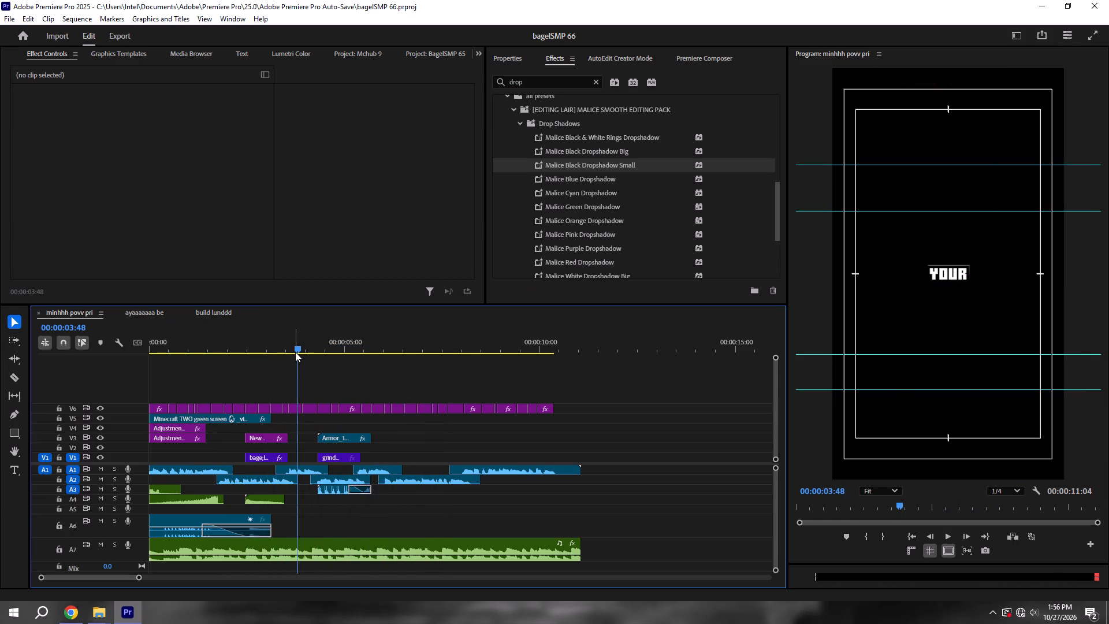
{"action": "key", "text": "space"}
{"action": "key", "text": "space"}
{"action": "key", "text": "space"}
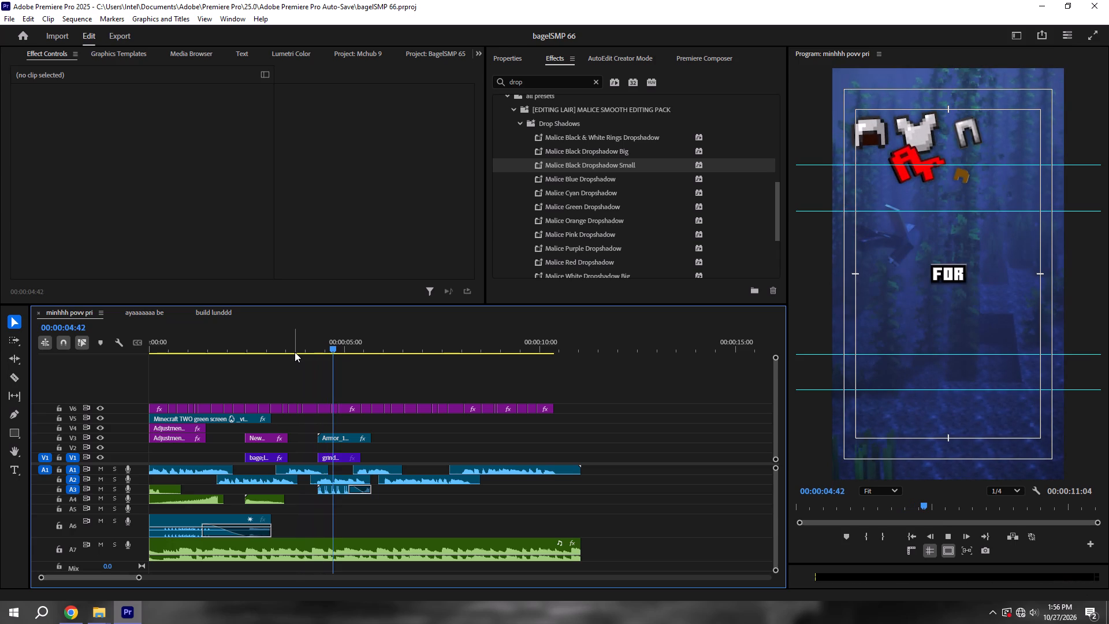
{"action": "key", "text": "space"}
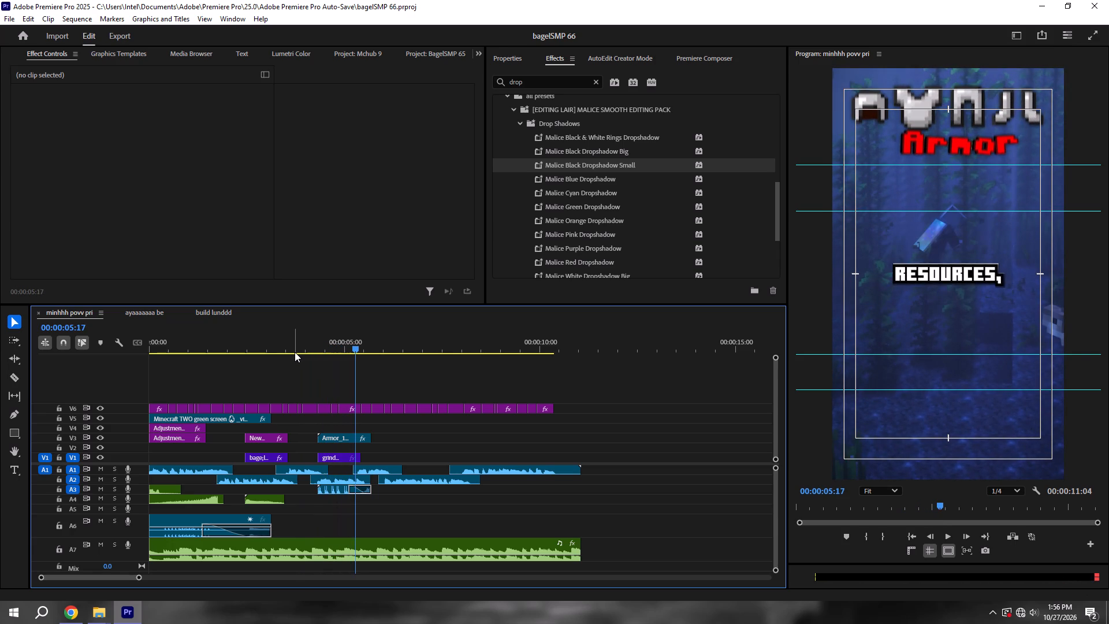
{"action": "key", "text": "space"}
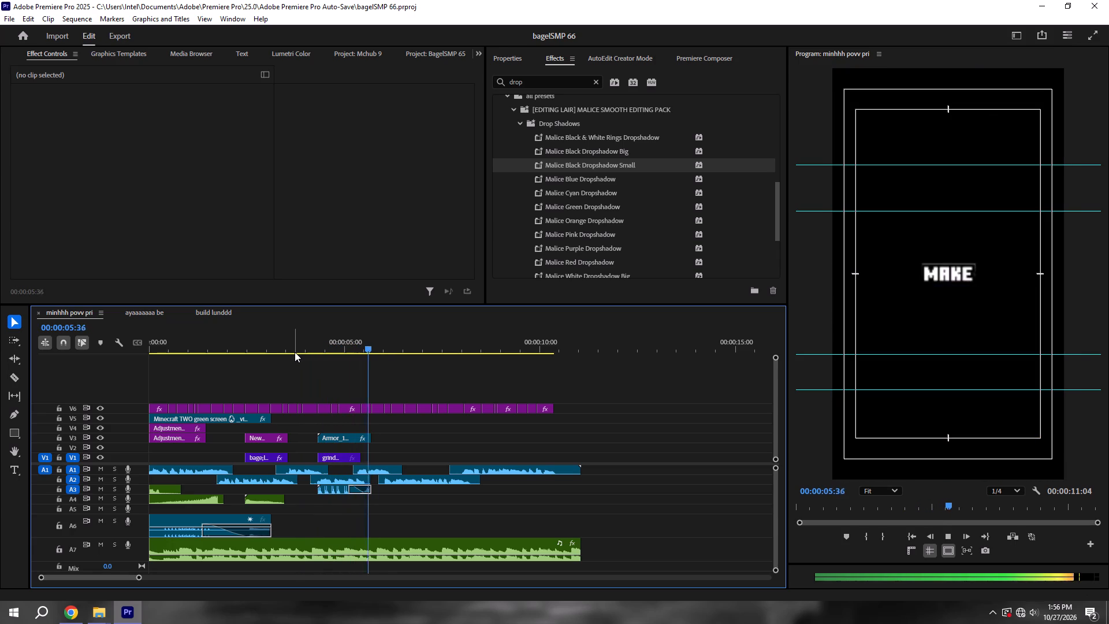
{"action": "key", "text": "space"}
Set the armor clip's audio volume to -3 dB and save the project.
{"action": "left_click", "coordinate": [334, 491]}
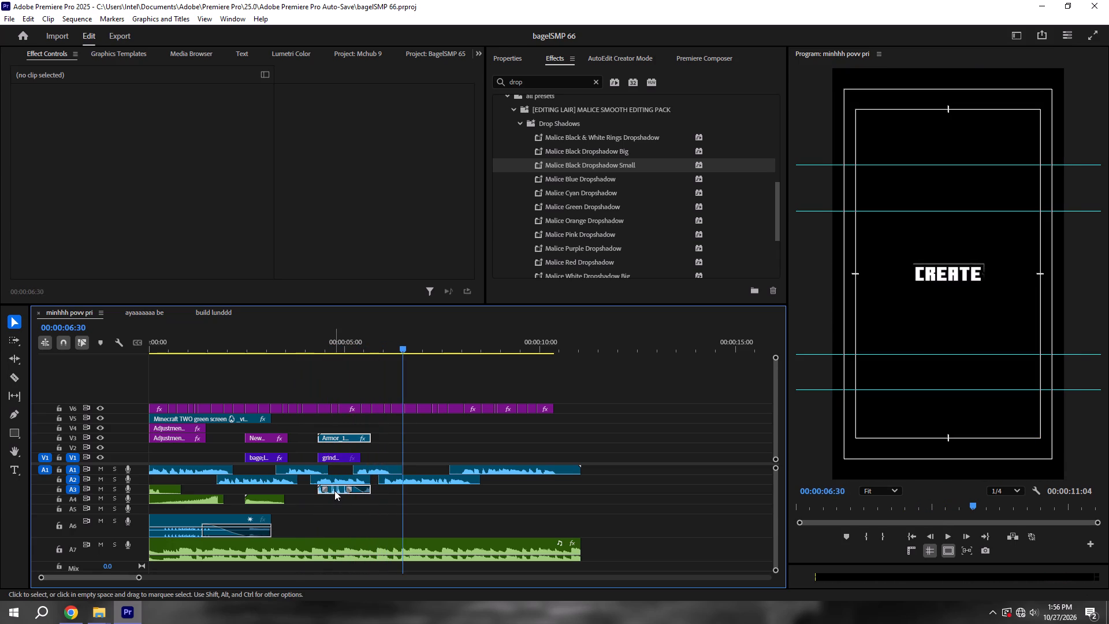
{"action": "left_click", "coordinate": [496, 57]}
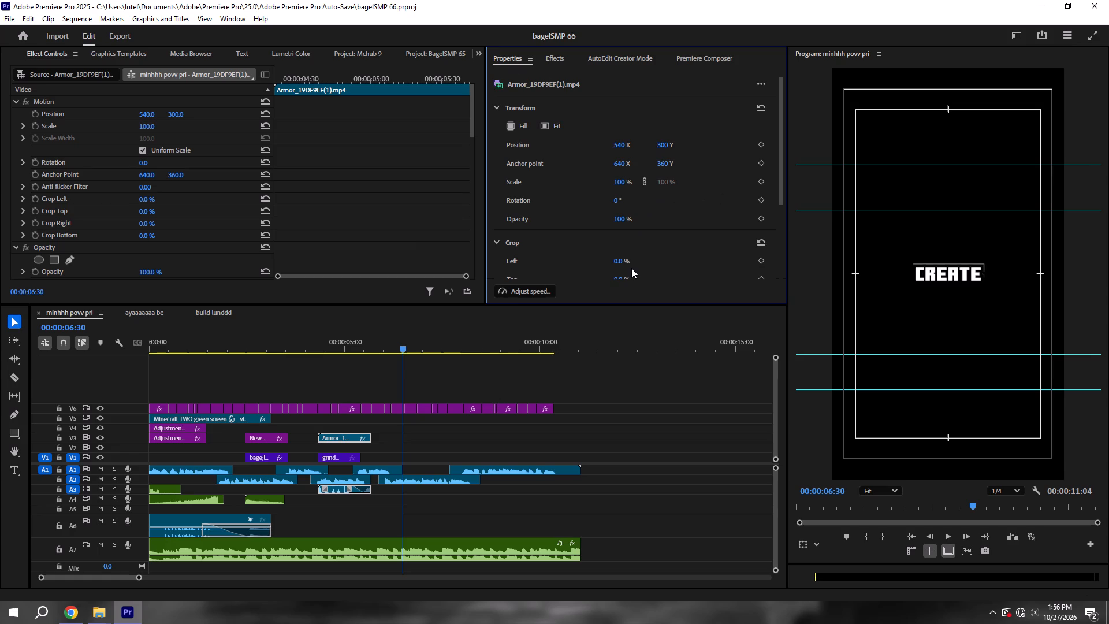
{"action": "scroll", "coordinate": [631, 268], "scroll_direction": "down", "scroll_amount": 15}
{"action": "left_click", "coordinate": [723, 241]}
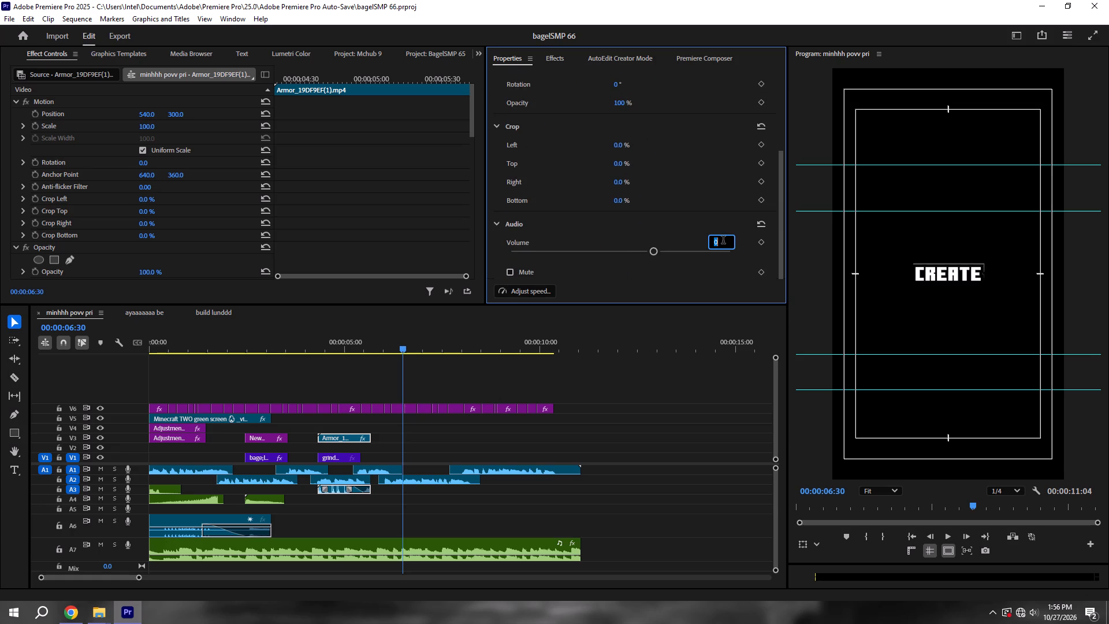
{"action": "key", "text": "BackSpace"}
{"action": "key", "text": "minus"}
{"action": "key", "text": "3"}
{"action": "key", "text": "Return"}
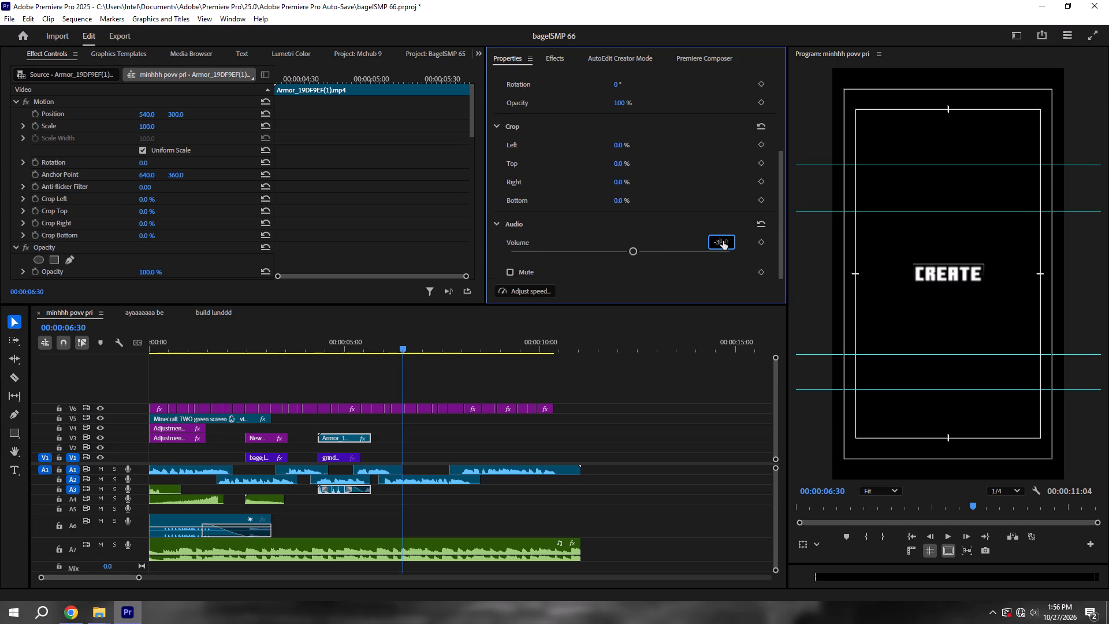
{"action": "key", "text": "ctrl+s"}
Play back the section leading into the armor clip to check its sound level.
{"action": "left_click", "coordinate": [290, 347], "text": "shift"}
{"action": "key", "text": "space"}
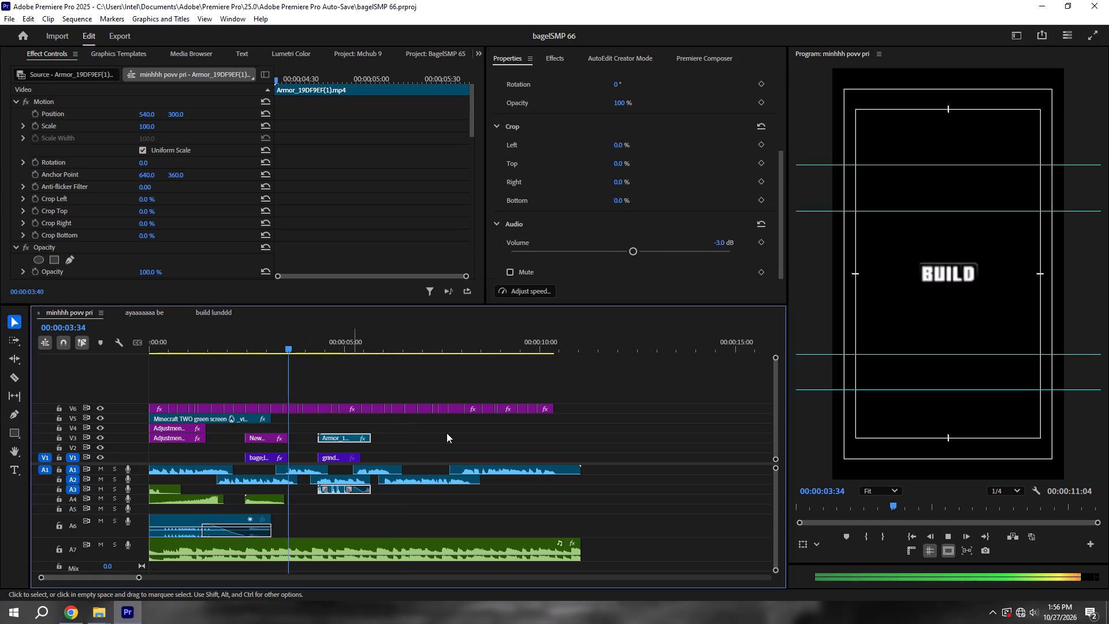
{"action": "key", "text": "space"}
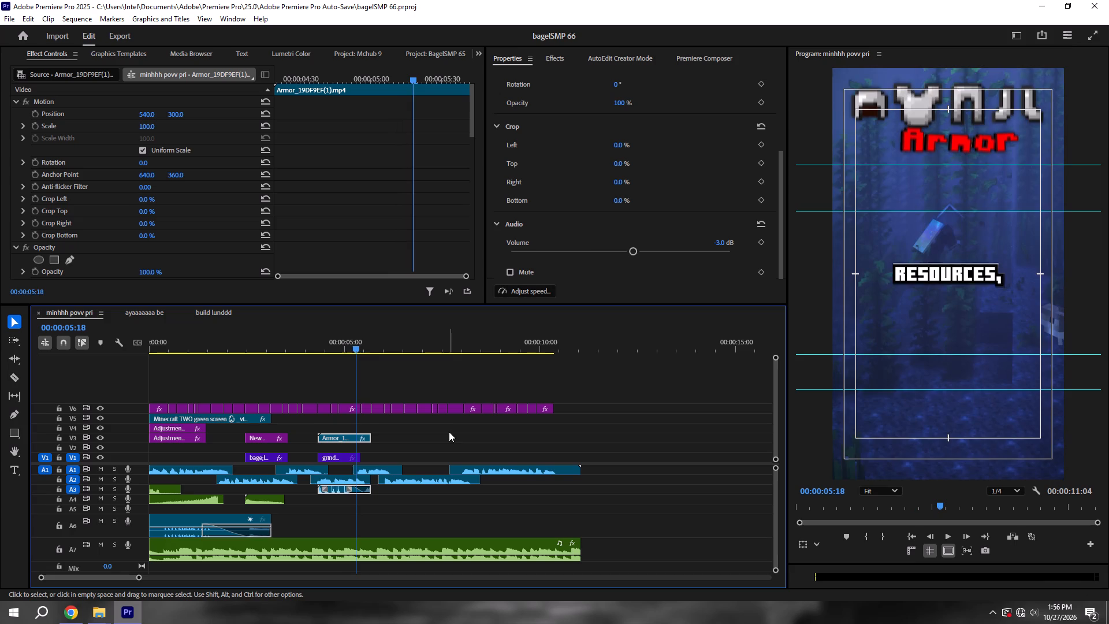
{"action": "key", "text": "space"}
{"action": "left_click", "coordinate": [436, 448]}
{"action": "key", "text": "space"}
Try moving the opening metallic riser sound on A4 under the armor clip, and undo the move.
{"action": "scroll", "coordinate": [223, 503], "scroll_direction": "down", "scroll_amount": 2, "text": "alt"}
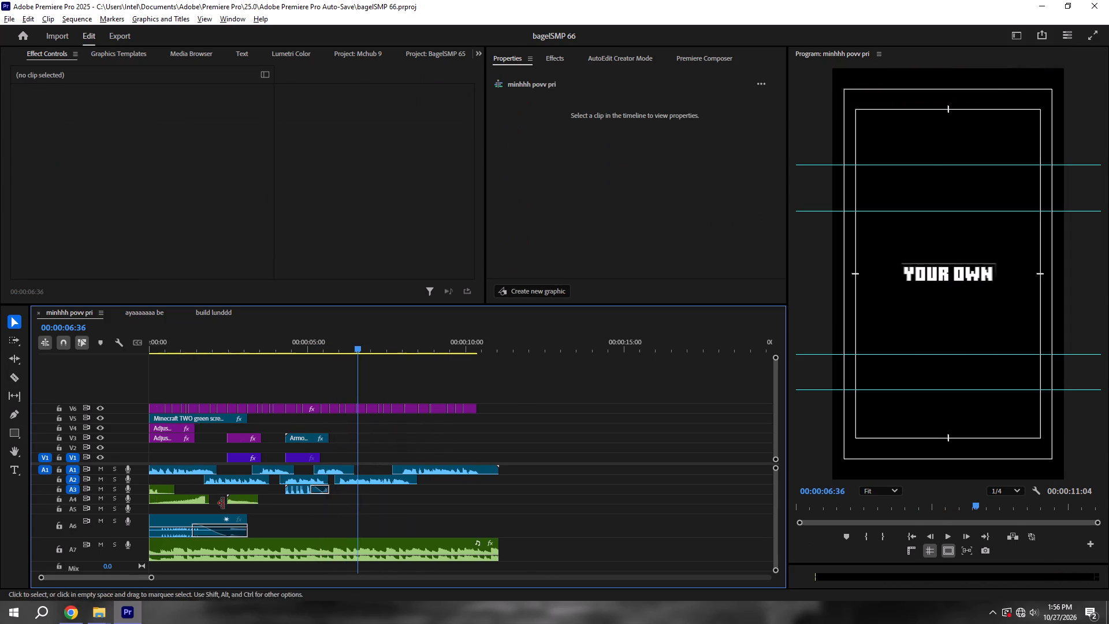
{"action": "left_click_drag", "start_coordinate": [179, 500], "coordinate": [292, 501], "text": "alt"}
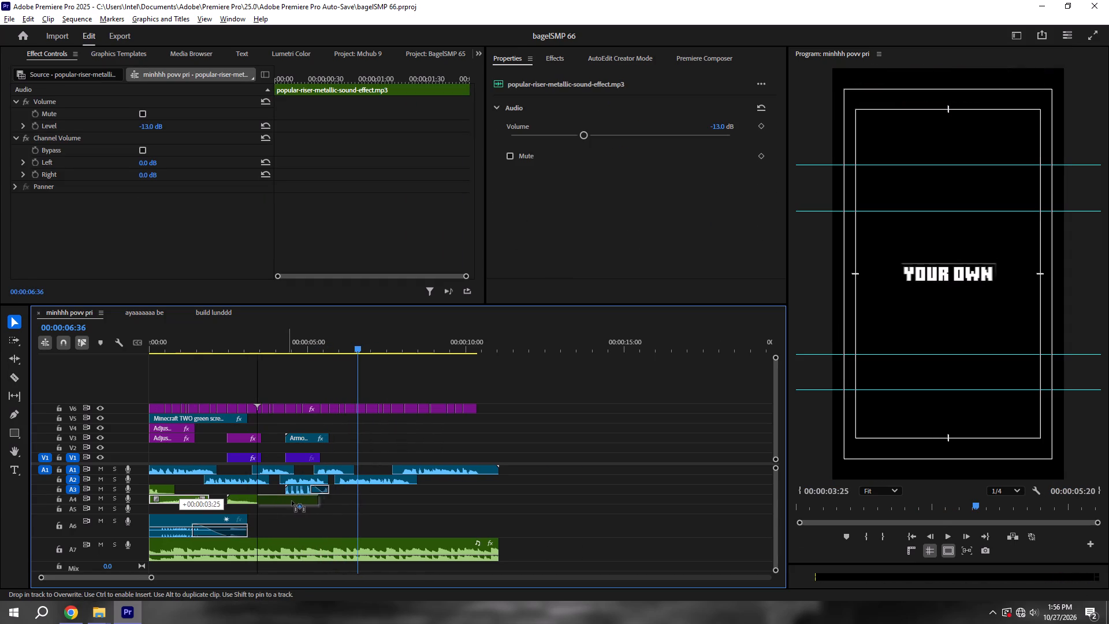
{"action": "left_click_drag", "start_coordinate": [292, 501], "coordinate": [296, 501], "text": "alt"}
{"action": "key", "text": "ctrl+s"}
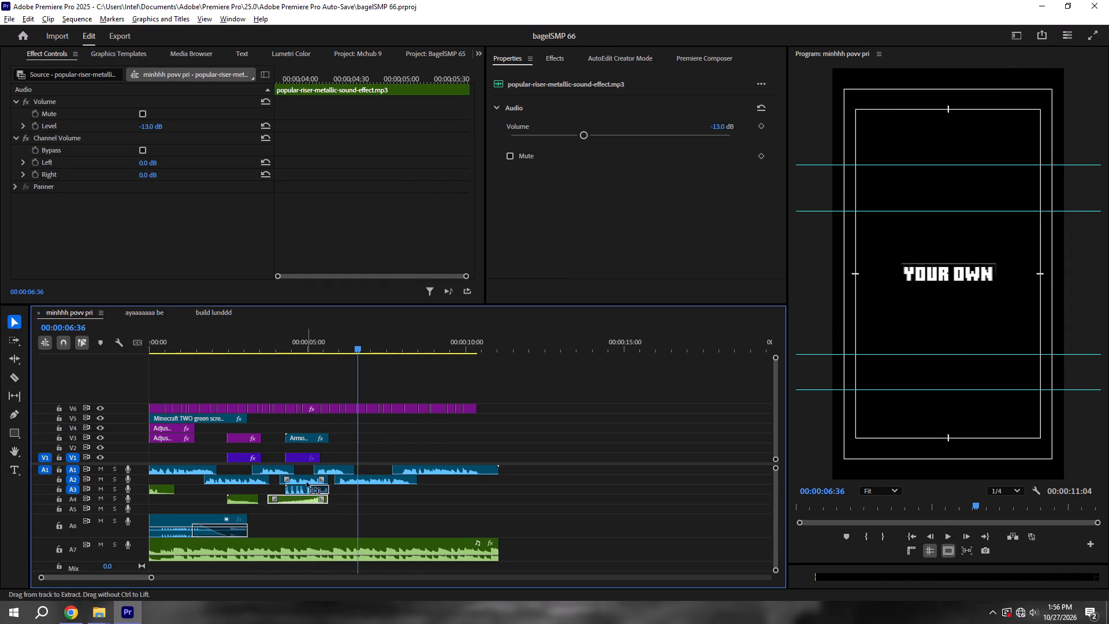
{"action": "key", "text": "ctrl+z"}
Duplicate the opening metallic riser on A4 under the armor clip, starting at about 00:00:03:37 after a playback check, and save.
{"action": "left_click_drag", "start_coordinate": [180, 502], "coordinate": [302, 501], "text": "alt"}
{"action": "left_click_drag", "start_coordinate": [278, 344], "coordinate": [263, 343]}
{"action": "key", "text": "space"}
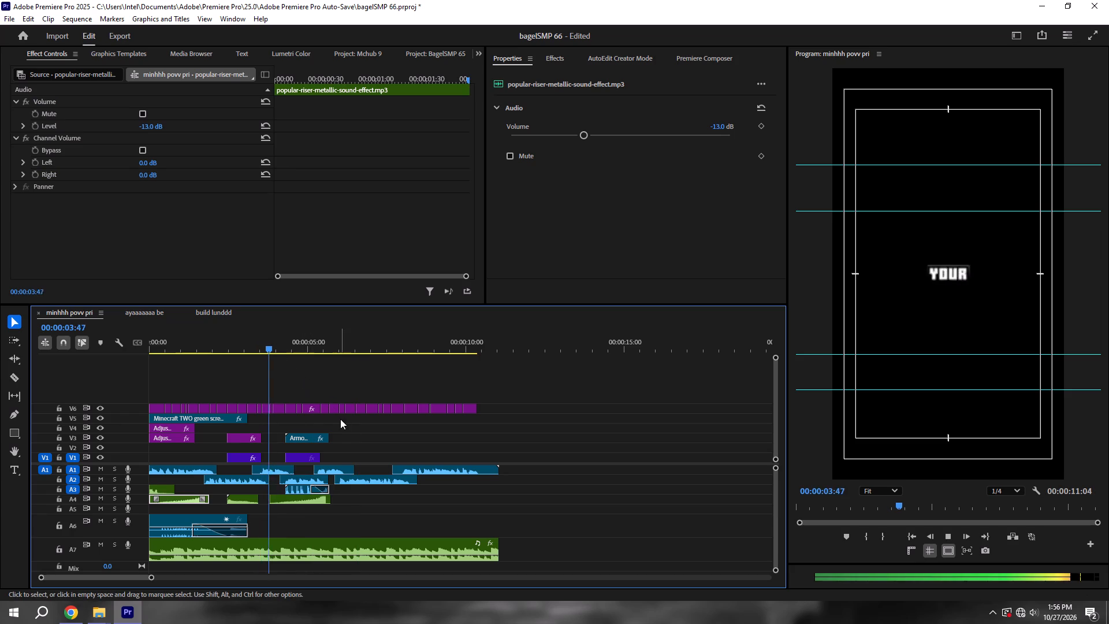
{"action": "scroll", "coordinate": [335, 433], "scroll_direction": "up", "scroll_amount": 4, "text": "alt"}
{"action": "scroll", "coordinate": [335, 433], "scroll_direction": "down", "scroll_amount": 1, "text": "alt"}
{"action": "scroll", "coordinate": [335, 433], "scroll_direction": "up", "scroll_amount": 6, "text": "alt"}
{"action": "key", "text": "space"}
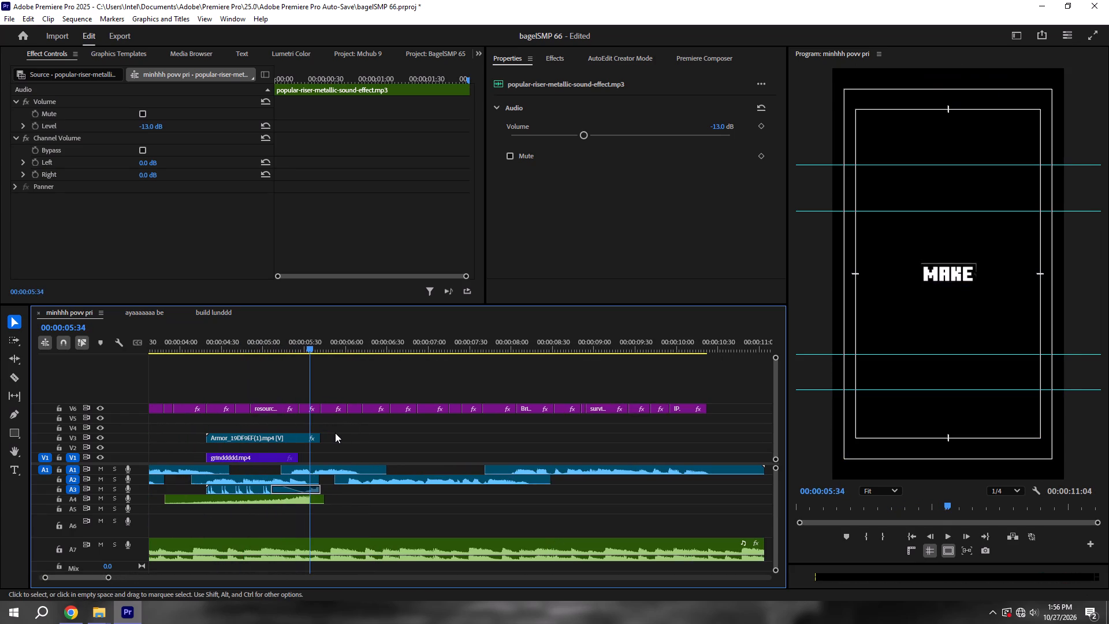
{"action": "left_click_drag", "start_coordinate": [281, 497], "coordinate": [270, 500]}
{"action": "key", "text": "ctrl+s"}
Play back from the end of the bagel section through the armor clip to check the riser's timing.
{"action": "scroll", "coordinate": [200, 368], "scroll_direction": "up", "scroll_amount": 5}
{"action": "left_click", "coordinate": [223, 350]}
{"action": "key", "text": "space"}
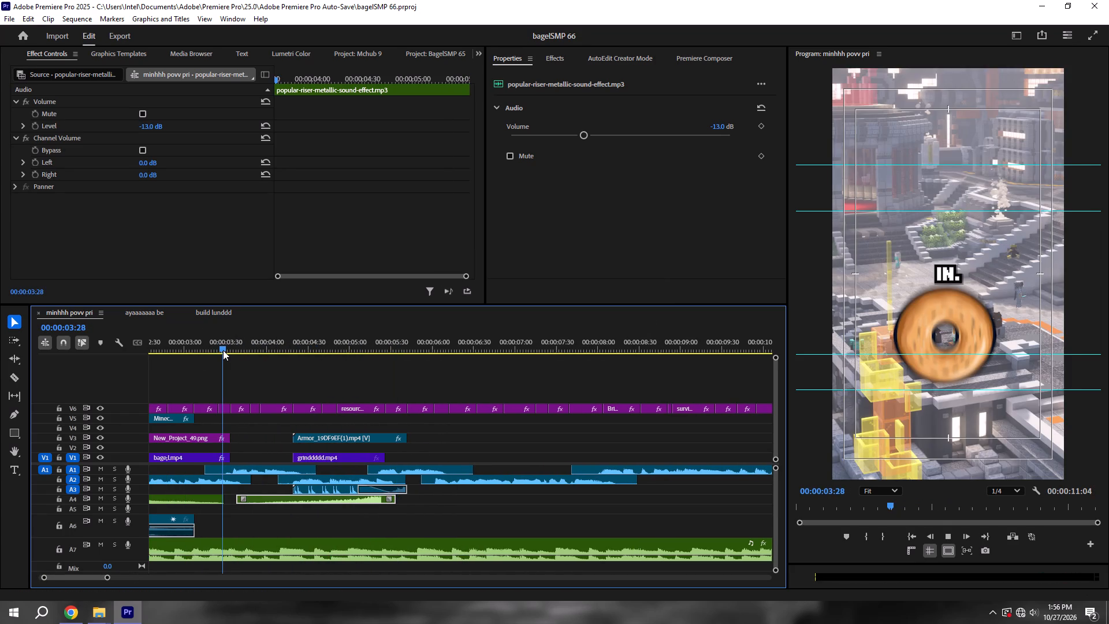
{"action": "scroll", "coordinate": [224, 351], "scroll_direction": "down", "scroll_amount": 6, "text": "alt"}
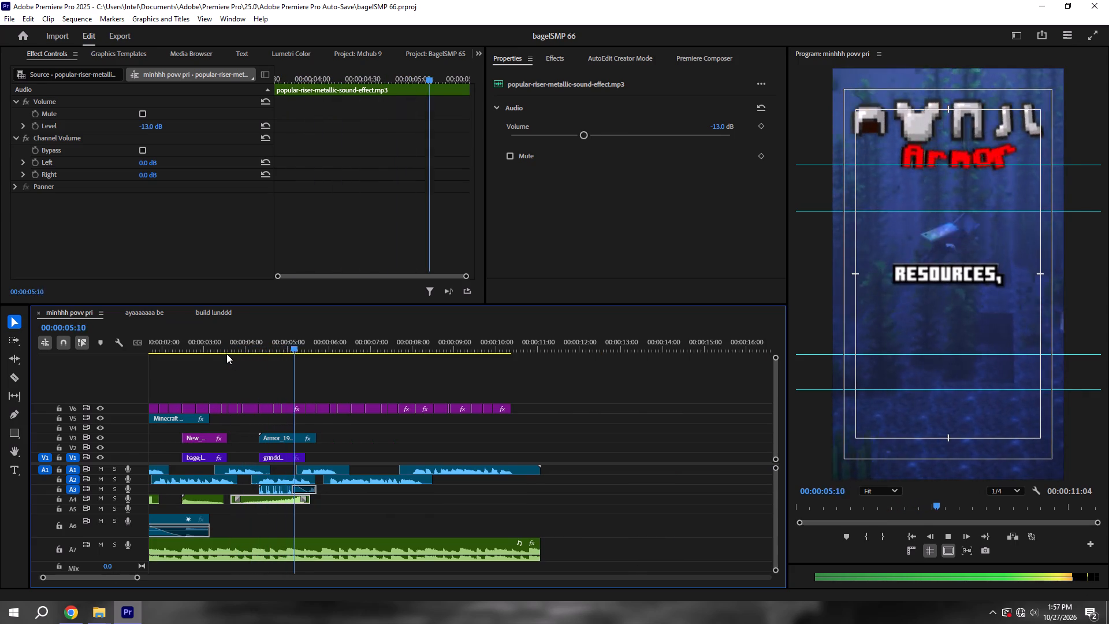
{"action": "key", "text": "ctrl+s"}
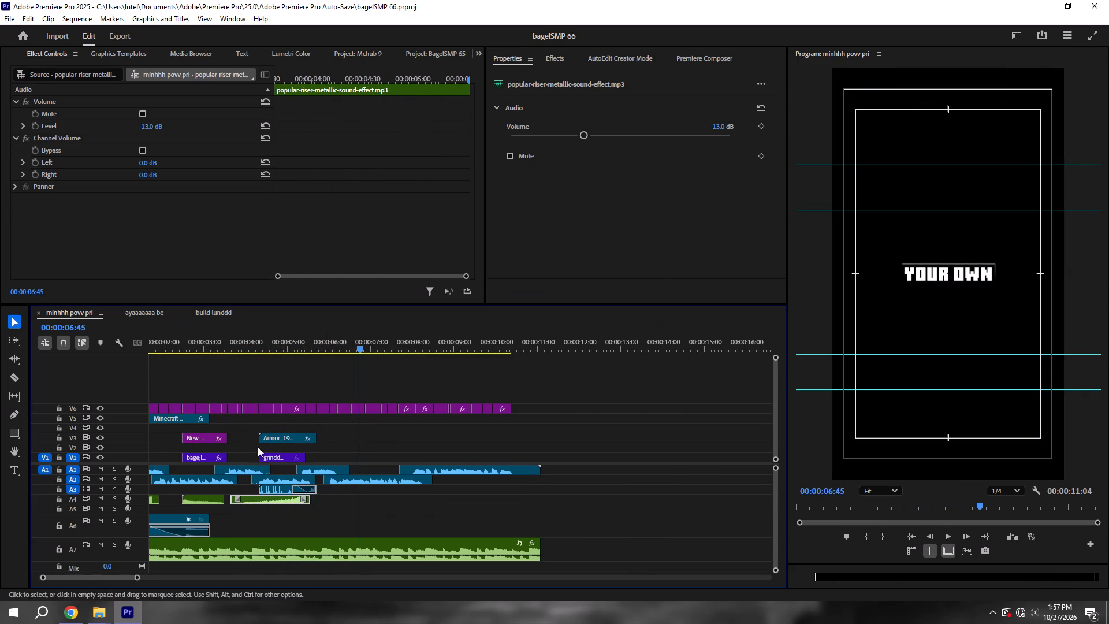
{"action": "left_click", "coordinate": [232, 343]}
{"action": "key", "text": "space"}
Duplicate the metallic riser further along A4 and place the copy starting at 00:00:06:30.
{"action": "scroll", "coordinate": [228, 342], "scroll_direction": "down", "scroll_amount": 5}
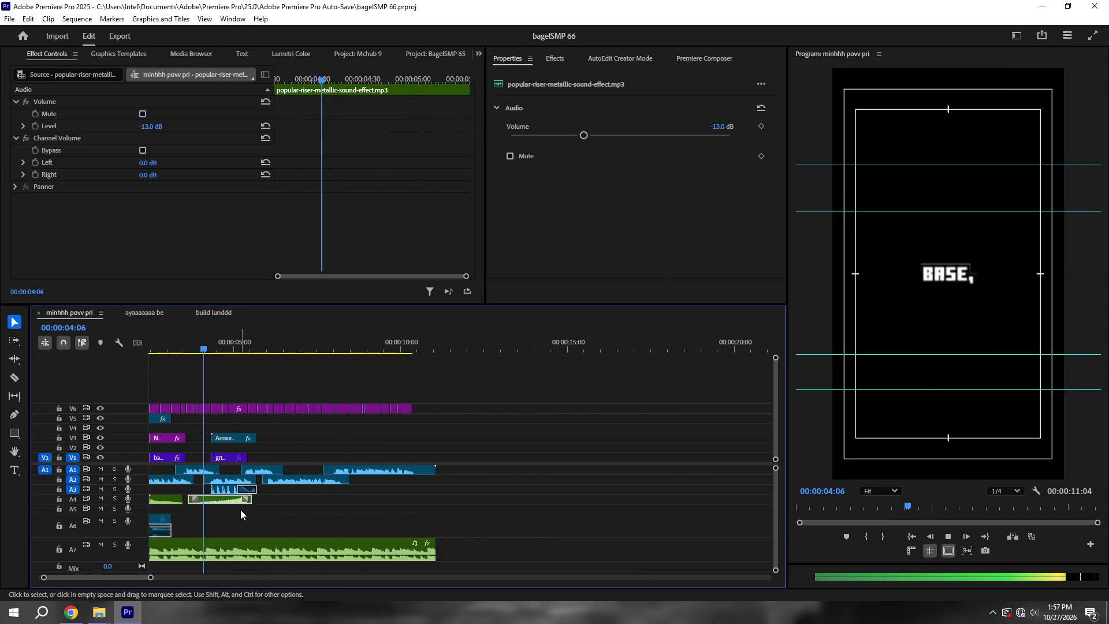
{"action": "left_click_drag", "start_coordinate": [229, 501], "coordinate": [309, 500], "text": "alt"}
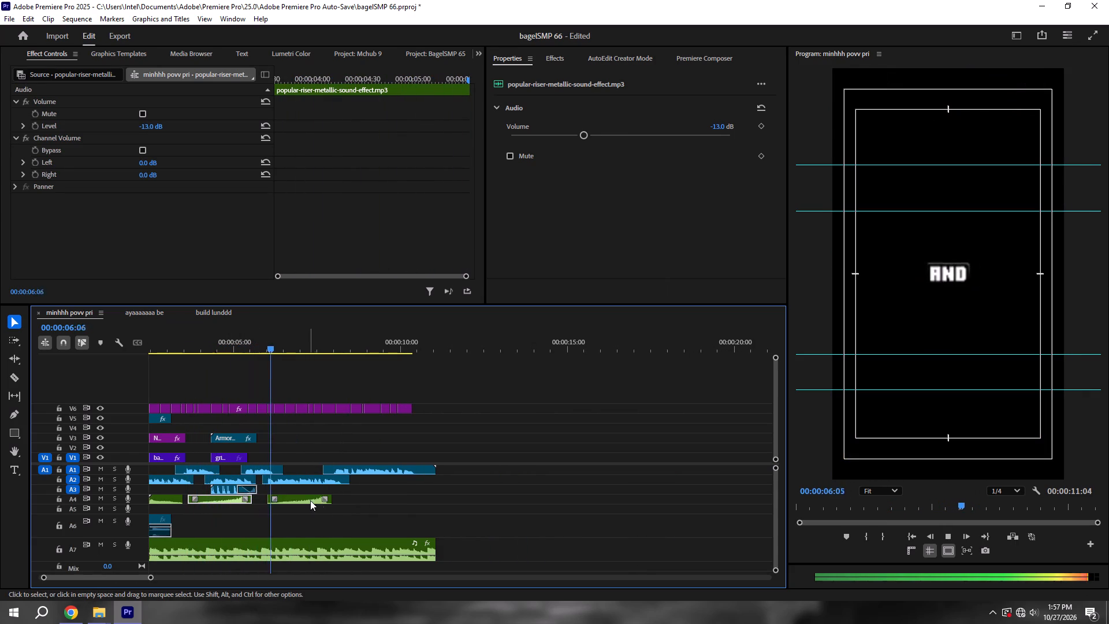
{"action": "key", "text": "space"}
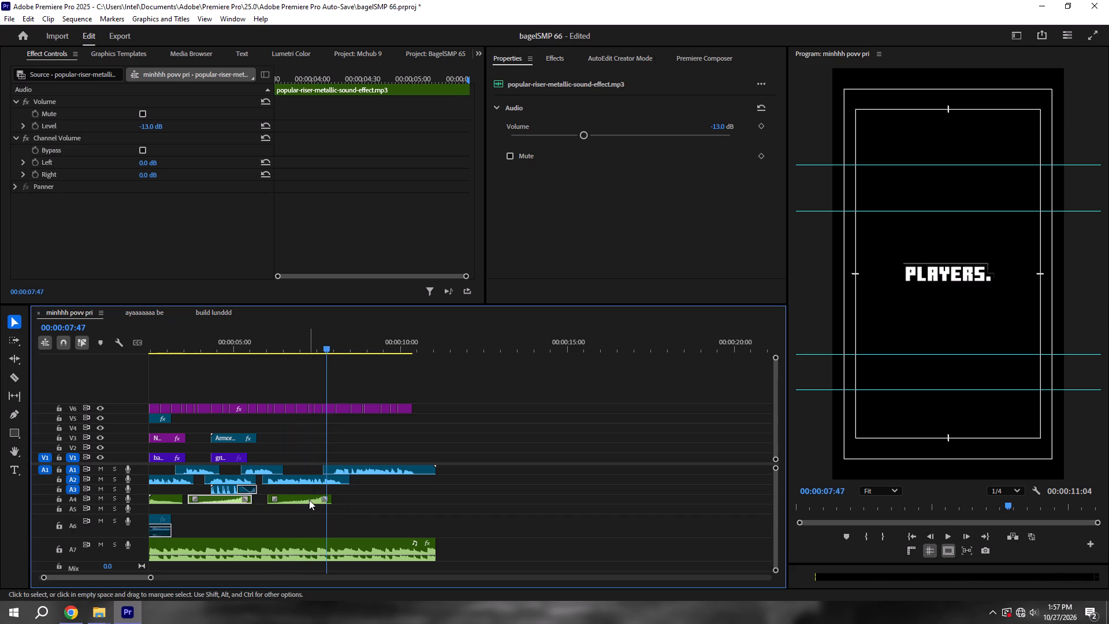
{"action": "left_click_drag", "start_coordinate": [309, 500], "coordinate": [321, 500]}
{"action": "key", "text": "space"}
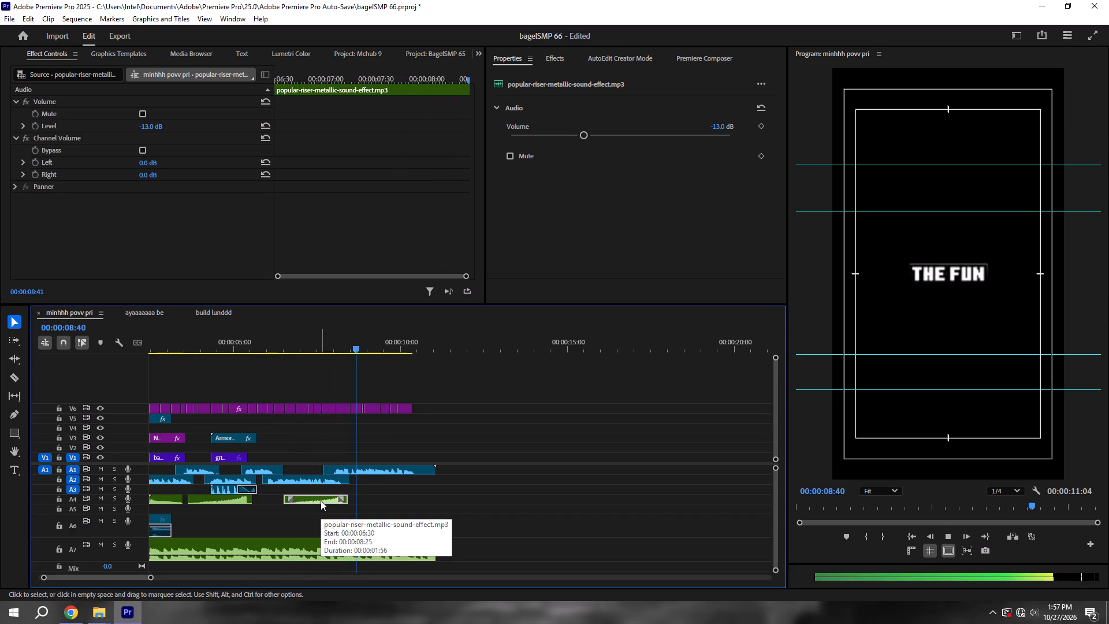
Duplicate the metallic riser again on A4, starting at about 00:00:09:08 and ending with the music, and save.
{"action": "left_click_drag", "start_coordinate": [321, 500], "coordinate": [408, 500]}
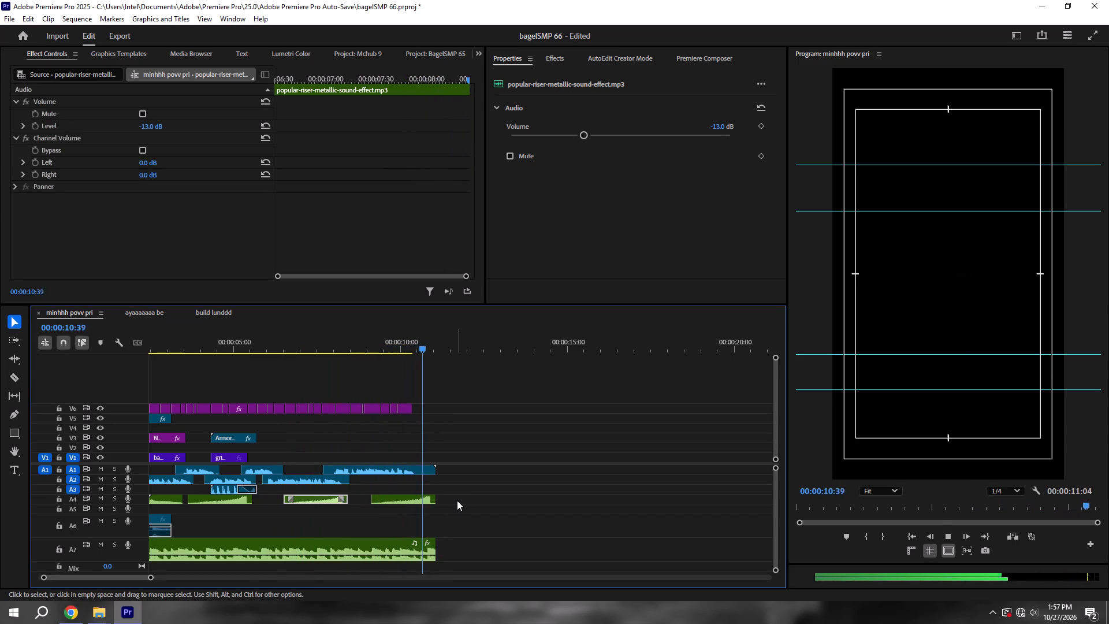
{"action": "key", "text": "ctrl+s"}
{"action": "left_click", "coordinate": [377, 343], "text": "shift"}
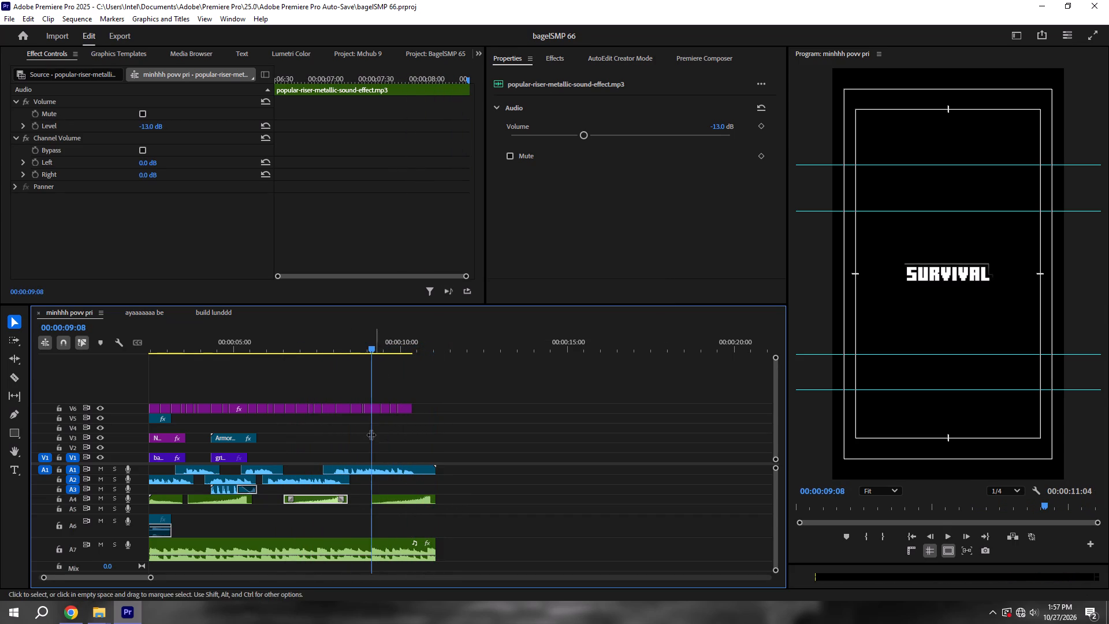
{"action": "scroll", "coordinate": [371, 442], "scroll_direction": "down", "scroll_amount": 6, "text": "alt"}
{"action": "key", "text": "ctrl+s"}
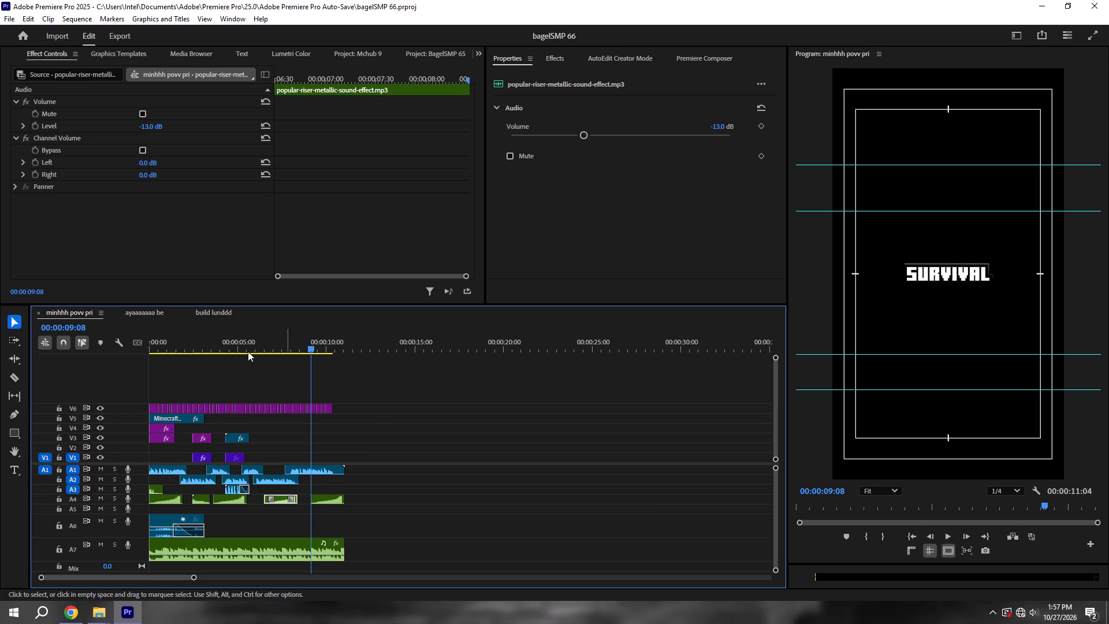
In the build lunddd sequence, play back the ending and copy the Bagelsmp.com port outro clips with their nested sequence and sound effects.
{"action": "left_click", "coordinate": [222, 312]}
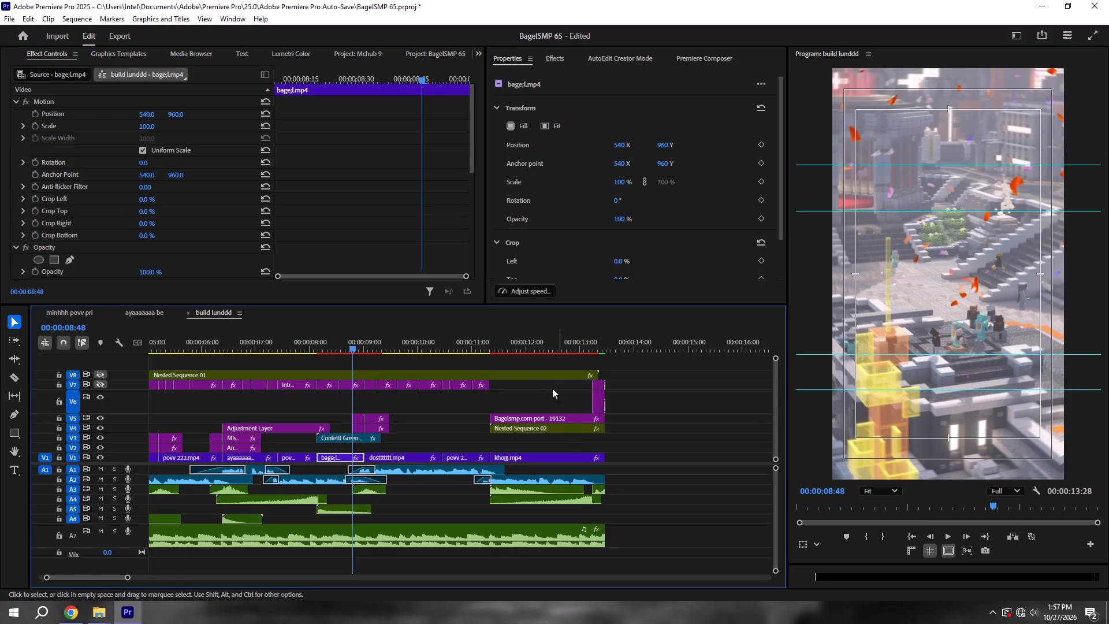
{"action": "key", "text": "space"}
{"action": "scroll", "coordinate": [546, 384], "scroll_direction": "down", "scroll_amount": 4, "text": "alt"}
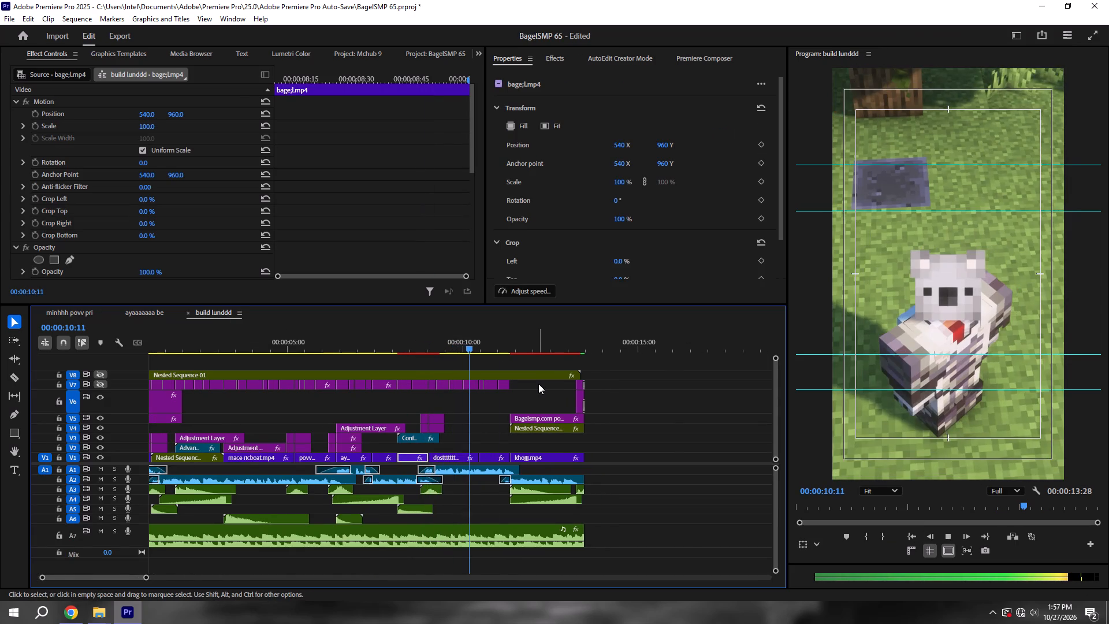
{"action": "key", "text": "space"}
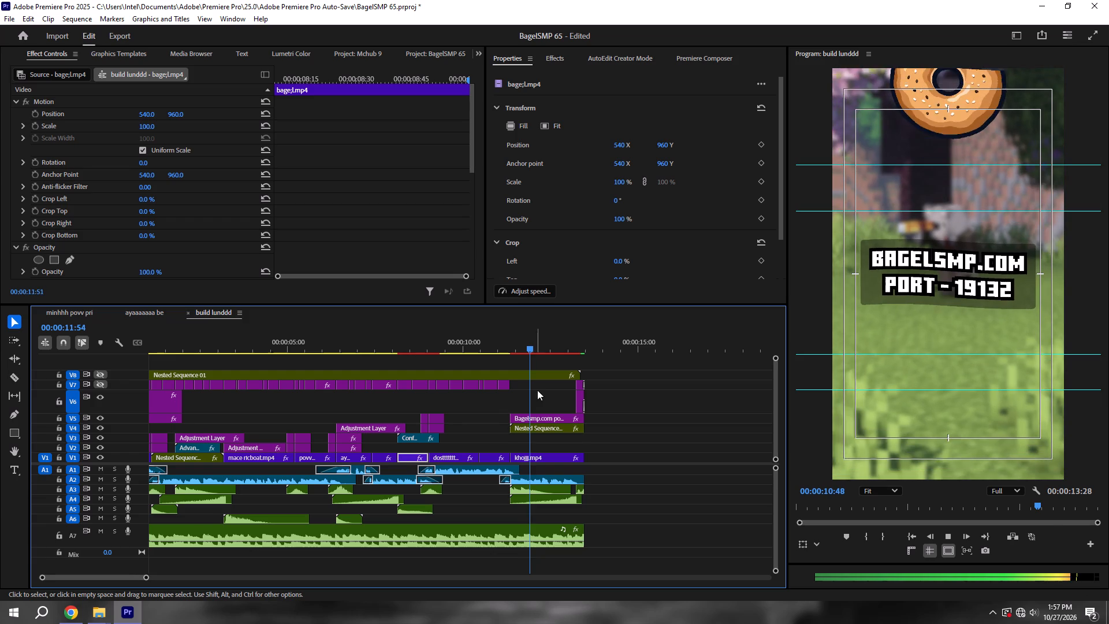
{"action": "left_click_drag", "start_coordinate": [600, 440], "coordinate": [550, 405]}
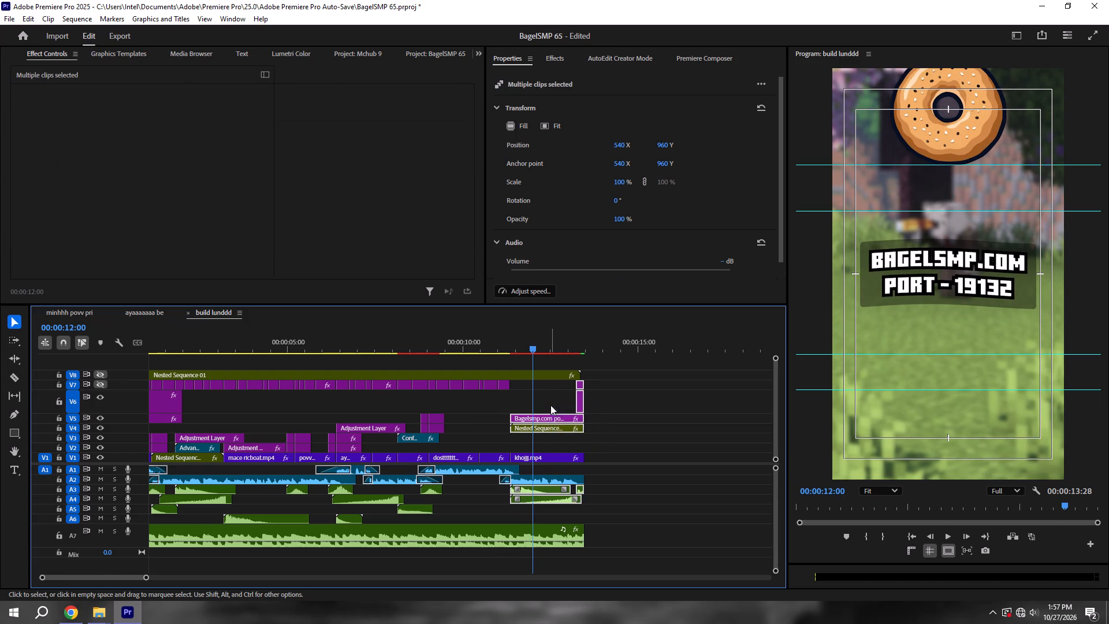
{"action": "key", "text": "ctrl+c"}
In the minhhh povv pri sequence, delete the closing riser, paste the copied outro clips at 00:00:09:25, and save.
{"action": "left_click", "coordinate": [70, 314]}
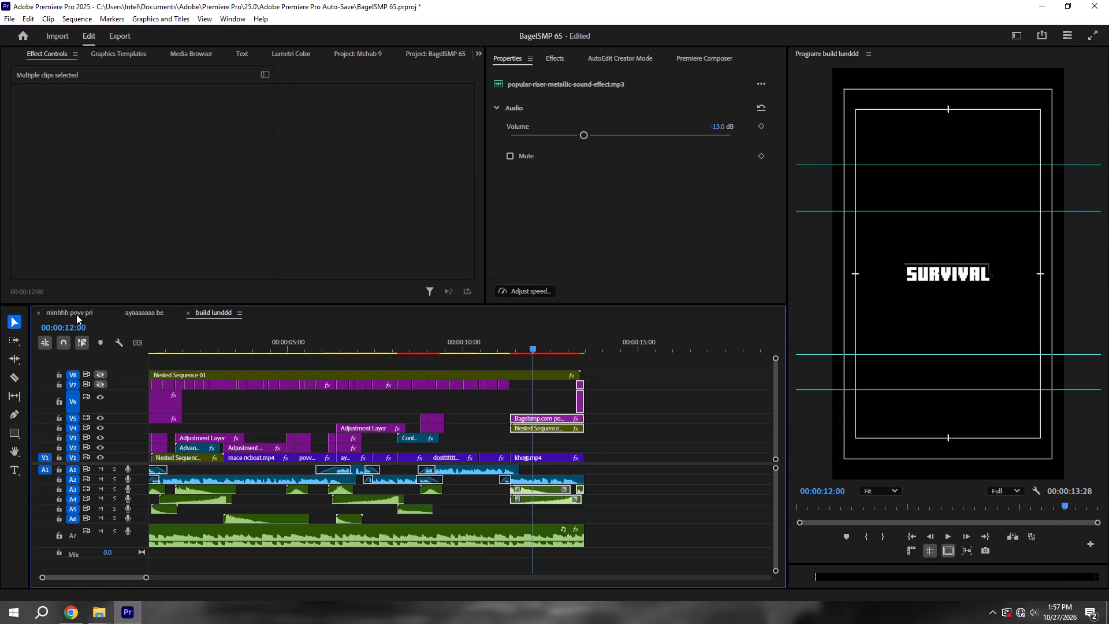
{"action": "scroll", "coordinate": [423, 391], "scroll_direction": "up", "scroll_amount": 4, "text": "alt"}
{"action": "scroll", "coordinate": [317, 406], "scroll_direction": "up", "scroll_amount": 13, "text": "alt"}
{"action": "scroll", "coordinate": [278, 419], "scroll_direction": "up", "scroll_amount": 11, "text": "alt"}
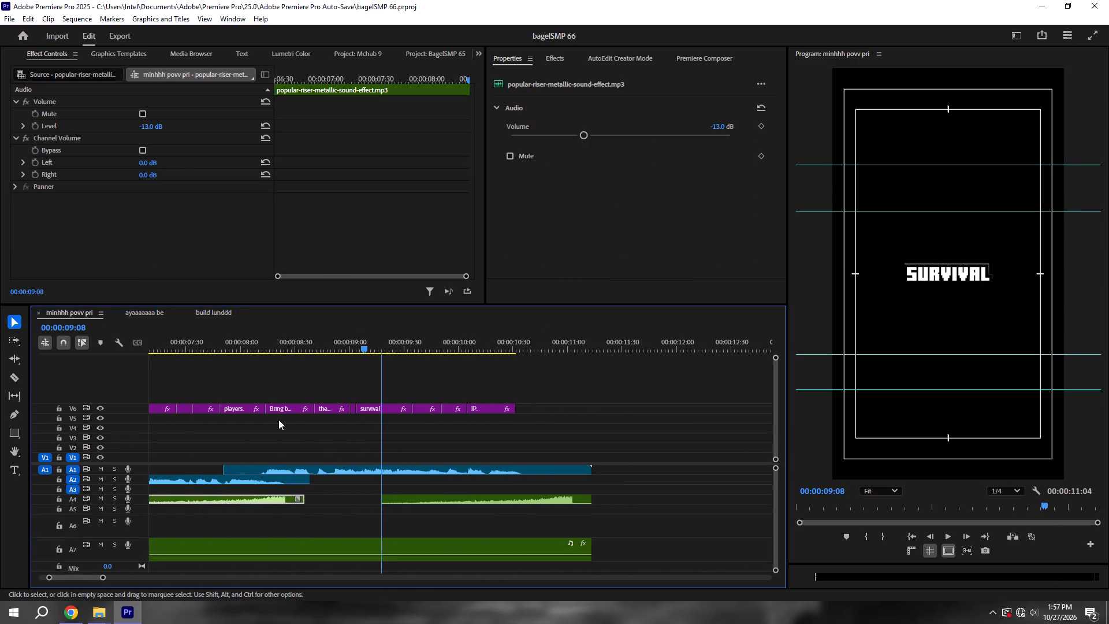
{"action": "scroll", "coordinate": [389, 399], "scroll_direction": "up", "scroll_amount": 5, "text": "alt"}
{"action": "left_click_drag", "start_coordinate": [438, 347], "coordinate": [431, 345], "text": "shift"}
{"action": "left_click", "coordinate": [509, 499]}
{"action": "key", "text": "BackSpace"}
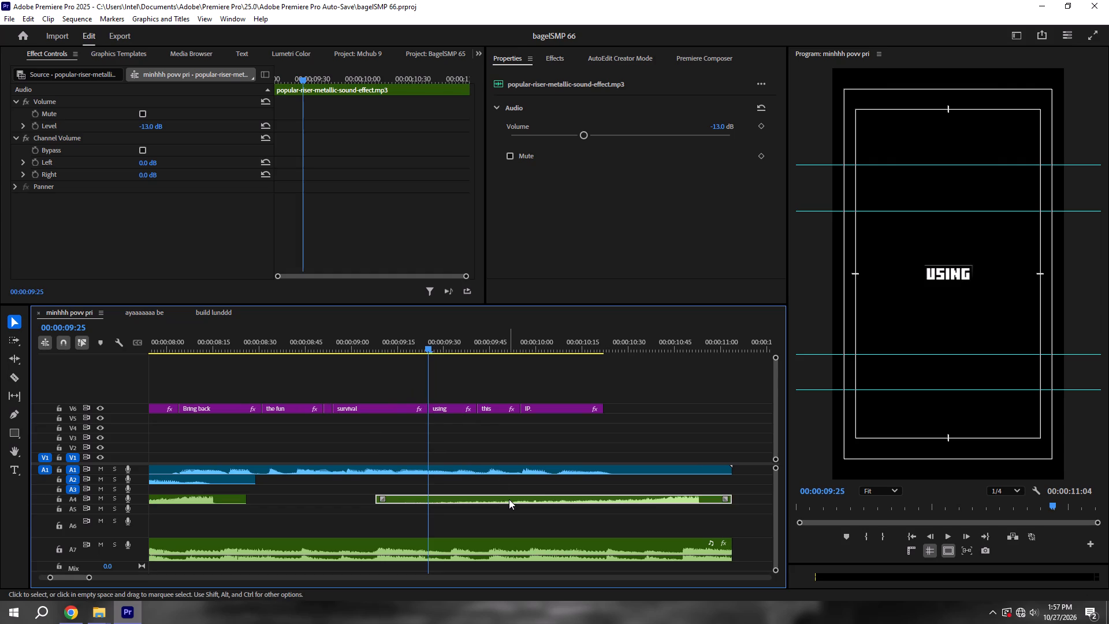
{"action": "key", "text": "ctrl+v"}
{"action": "scroll", "coordinate": [582, 523], "scroll_direction": "down", "scroll_amount": 12, "text": "alt"}
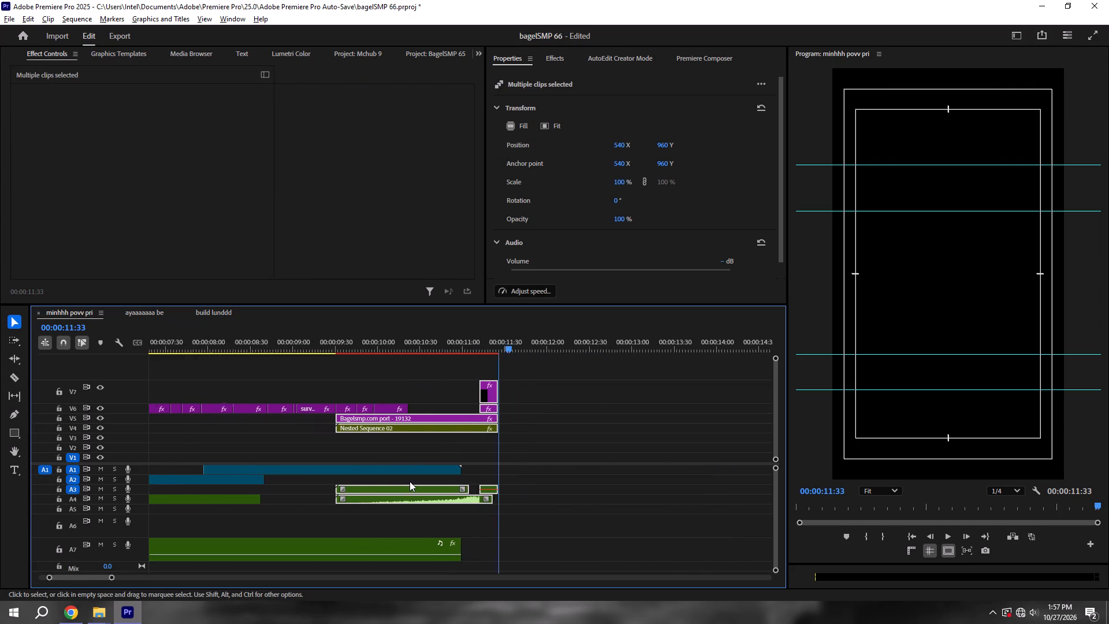
{"action": "key", "text": "ctrl+s"}
Play back the pasted Bagelsmp.com outro to check its animation and sound, and save.
{"action": "left_click", "coordinate": [362, 340], "text": "shift"}
{"action": "key", "text": "space"}
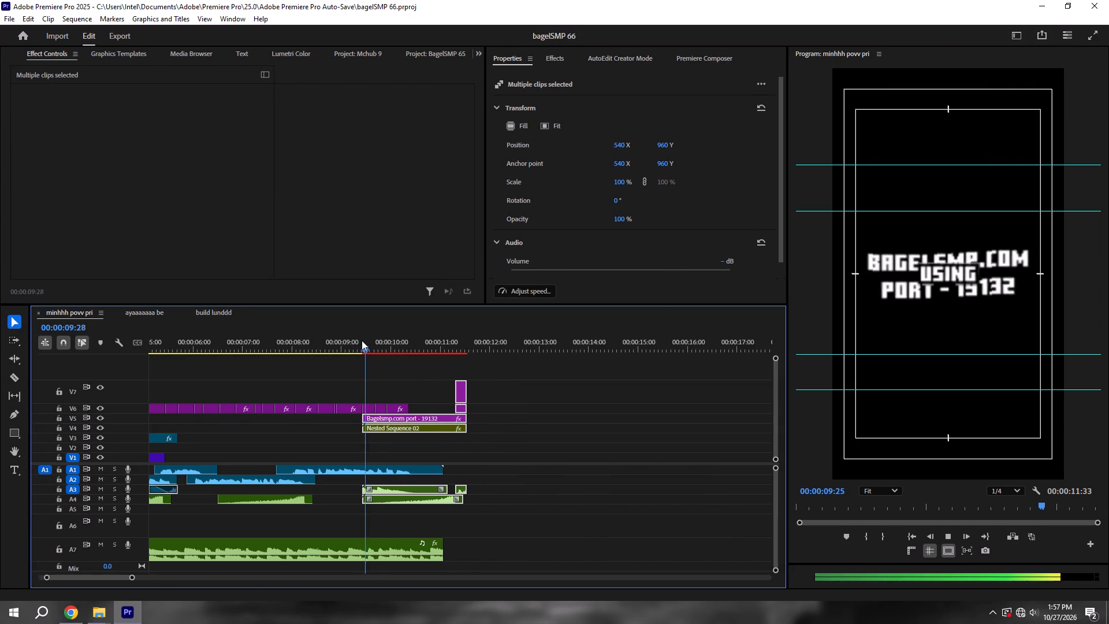
{"action": "left_click", "coordinate": [547, 463]}
{"action": "key", "text": "ctrl+s"}
{"action": "left_click_drag", "start_coordinate": [371, 354], "coordinate": [326, 348]}
{"action": "scroll", "coordinate": [422, 404], "scroll_direction": "down", "scroll_amount": 6, "text": "alt"}
{"action": "key", "text": "ctrl+s"}
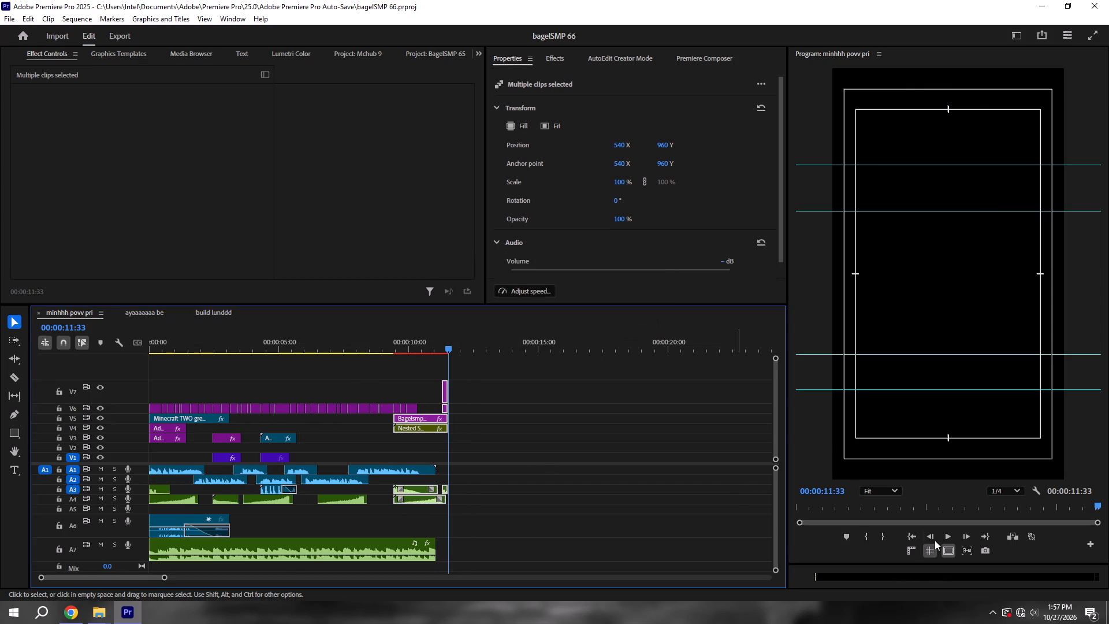
Play back the whole sequence from its beginning to review the overlays, risers and outro against the captions, and save.
{"action": "left_click", "coordinate": [913, 540]}
{"action": "scroll", "coordinate": [677, 471], "scroll_direction": "down", "scroll_amount": 7, "text": "alt"}
{"action": "left_click", "coordinate": [467, 447]}
{"action": "key", "text": "space"}
{"action": "scroll", "coordinate": [324, 445], "scroll_direction": "up", "scroll_amount": 9, "text": "alt"}
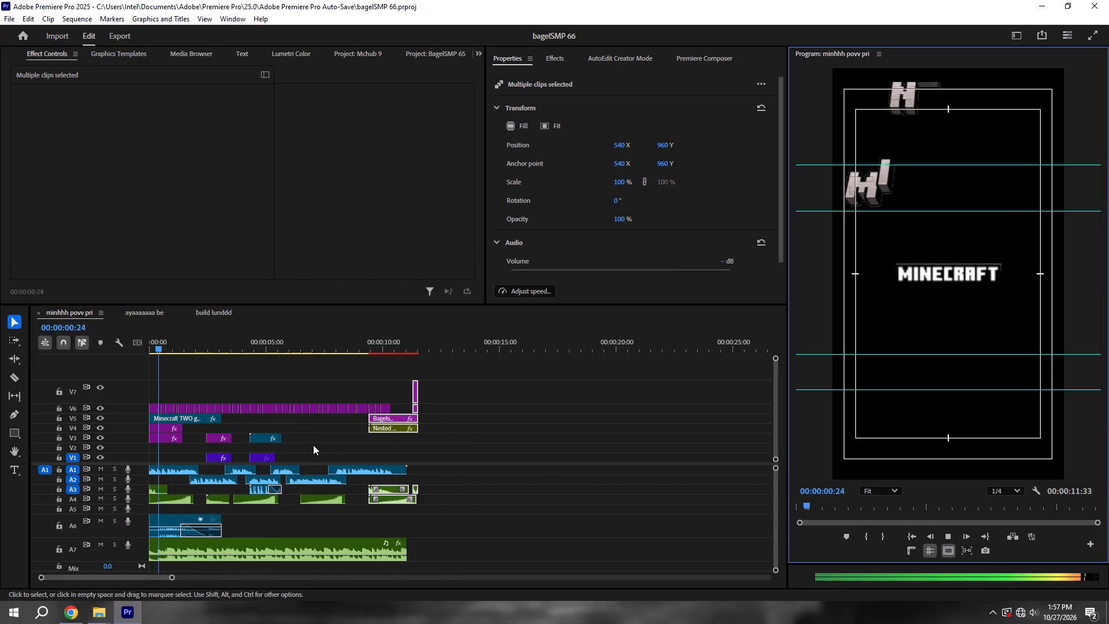
{"action": "scroll", "coordinate": [313, 445], "scroll_direction": "up", "scroll_amount": 3, "text": "alt"}
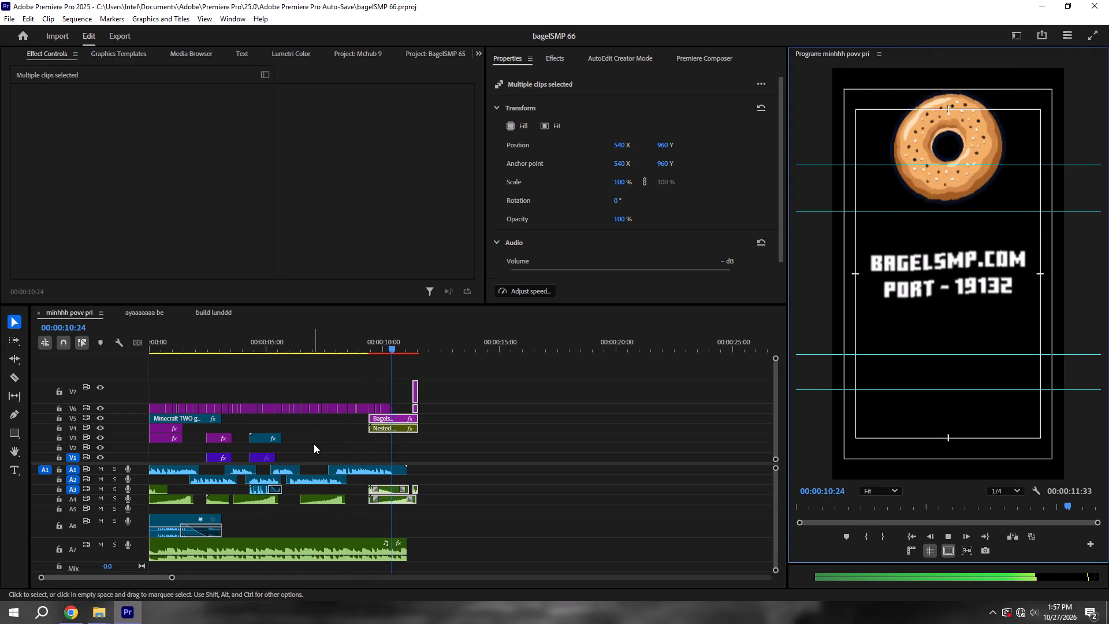
{"action": "key", "text": "space"}
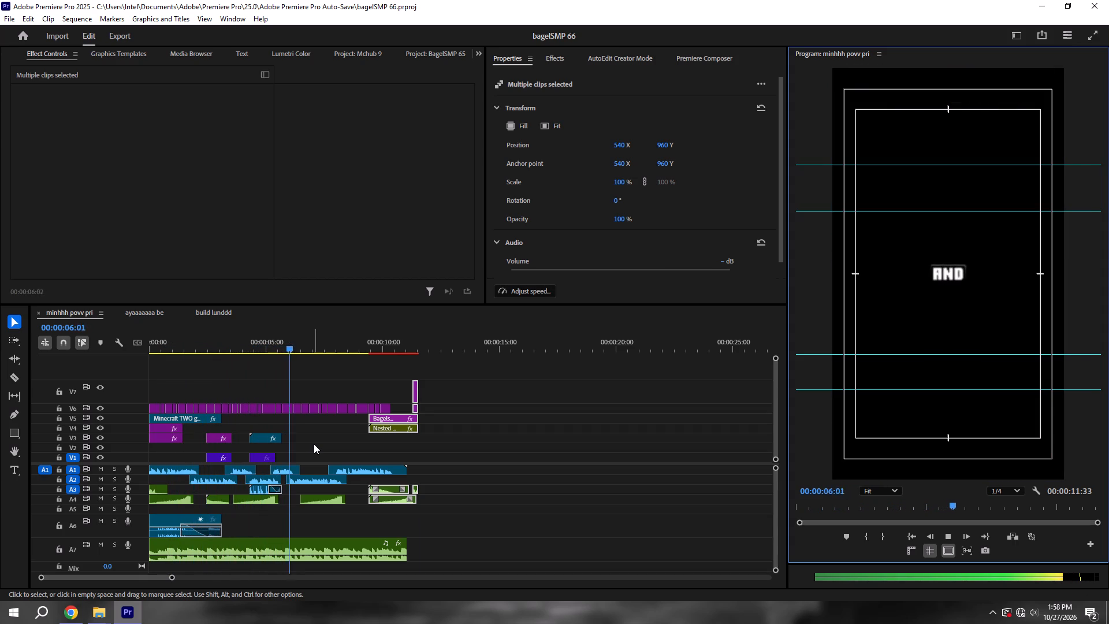
{"action": "key", "text": "ctrl+s"}
{"action": "key", "text": "space"}
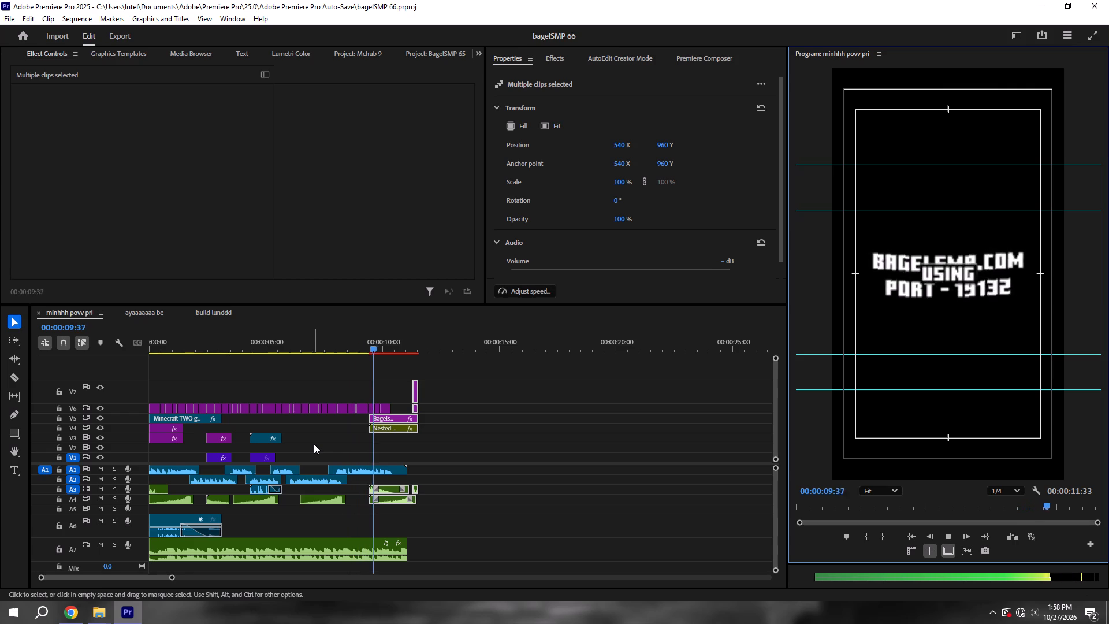
Delete the V6 caption clips that overlap the start of the Bagelsmp.com port outro, and save the project.
{"action": "key", "text": "space"}
{"action": "scroll", "coordinate": [345, 396], "scroll_direction": "up", "scroll_amount": 12, "text": "alt"}
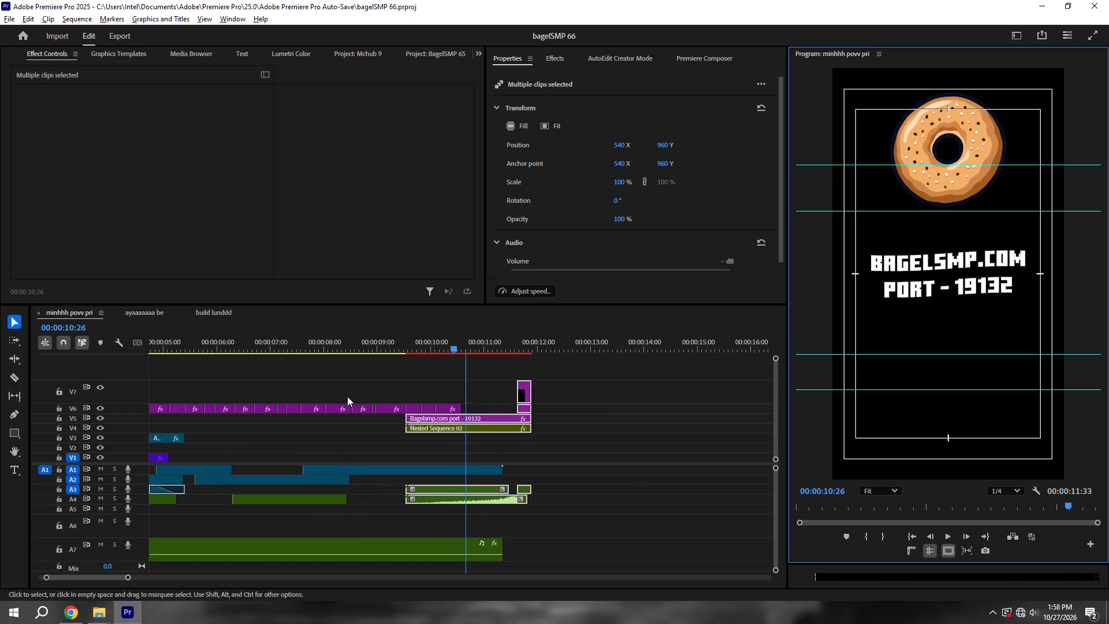
{"action": "left_click", "coordinate": [535, 401]}
{"action": "left_click_drag", "start_coordinate": [550, 401], "coordinate": [500, 402]}
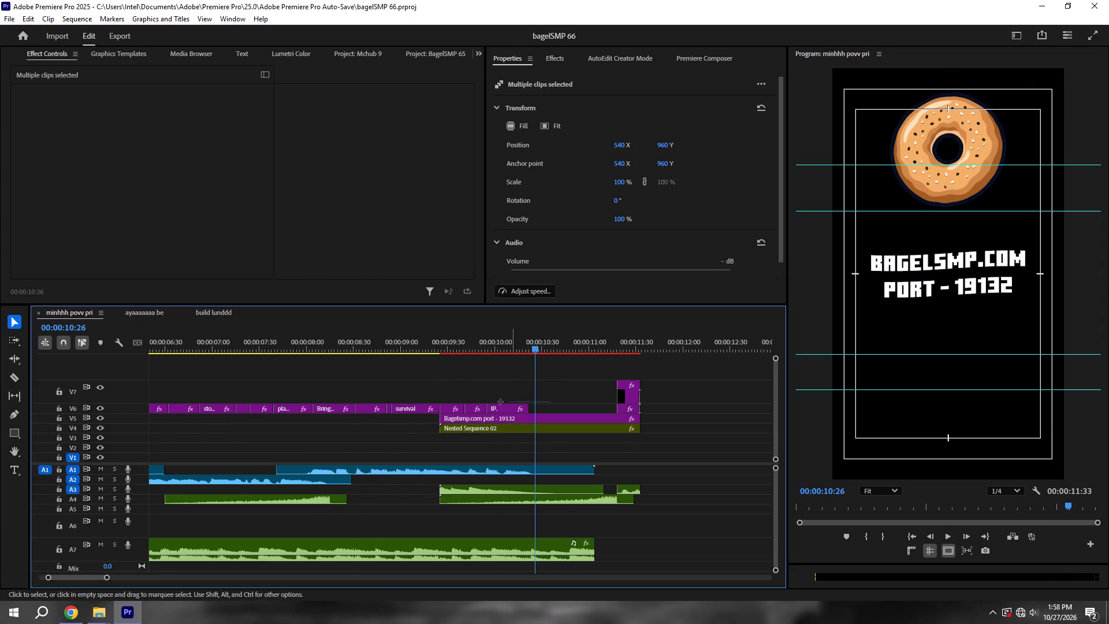
{"action": "left_click_drag", "start_coordinate": [500, 402], "coordinate": [444, 407]}
{"action": "key", "text": "BackSpace"}
{"action": "key", "text": "ctrl+s"}
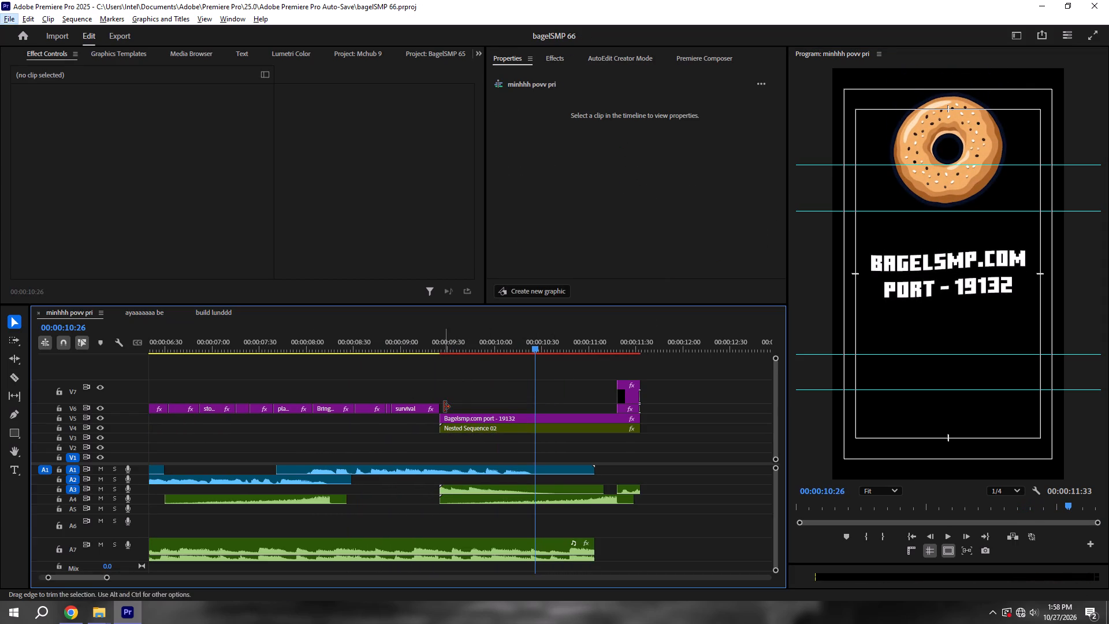
{"action": "scroll", "coordinate": [444, 407], "scroll_direction": "down", "scroll_amount": 4}
{"action": "key", "text": "ctrl+s"}
{"action": "scroll", "coordinate": [459, 415], "scroll_direction": "down", "scroll_amount": 7}
{"action": "key", "text": "ctrl+s"}
Play back the minhhh povv pri sequence from its beginning to review the opening captions and overlays.
{"action": "left_click", "coordinate": [911, 539]}
{"action": "scroll", "coordinate": [640, 486], "scroll_direction": "down", "scroll_amount": 5, "text": "alt"}
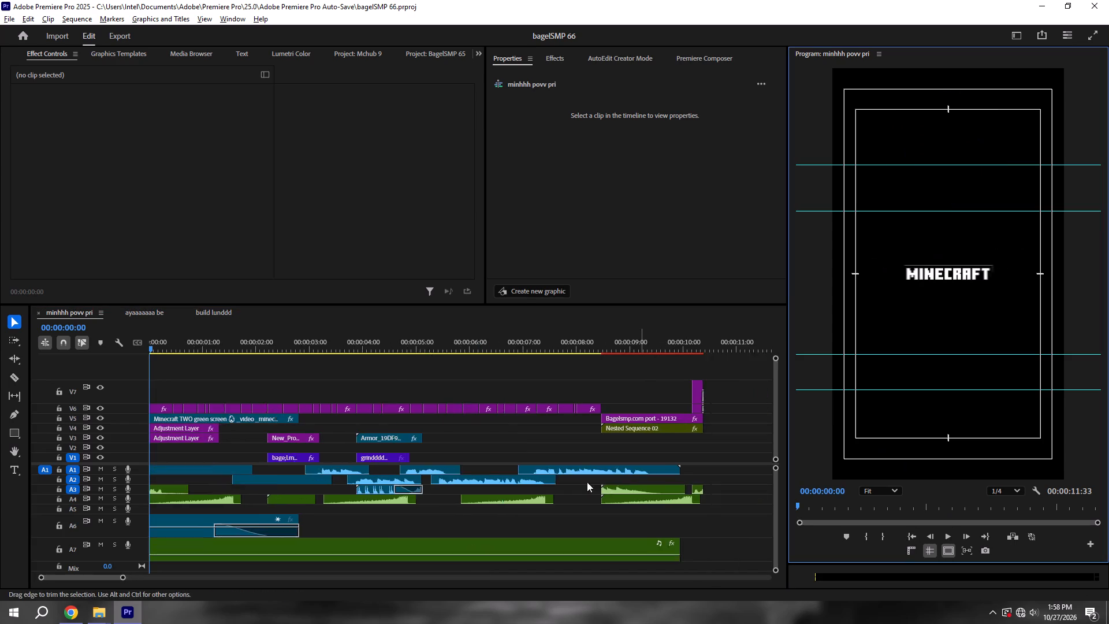
{"action": "scroll", "coordinate": [587, 482], "scroll_direction": "down", "scroll_amount": 2, "text": "alt"}
{"action": "key", "text": "space"}
{"action": "left_click", "coordinate": [505, 447]}
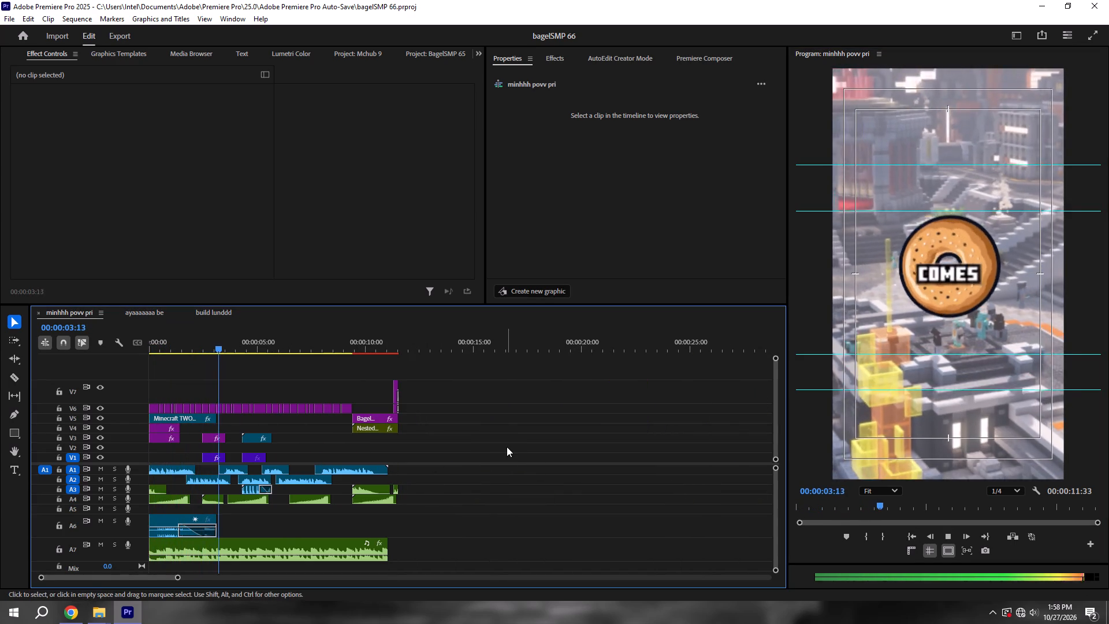
{"action": "key", "text": "space"}
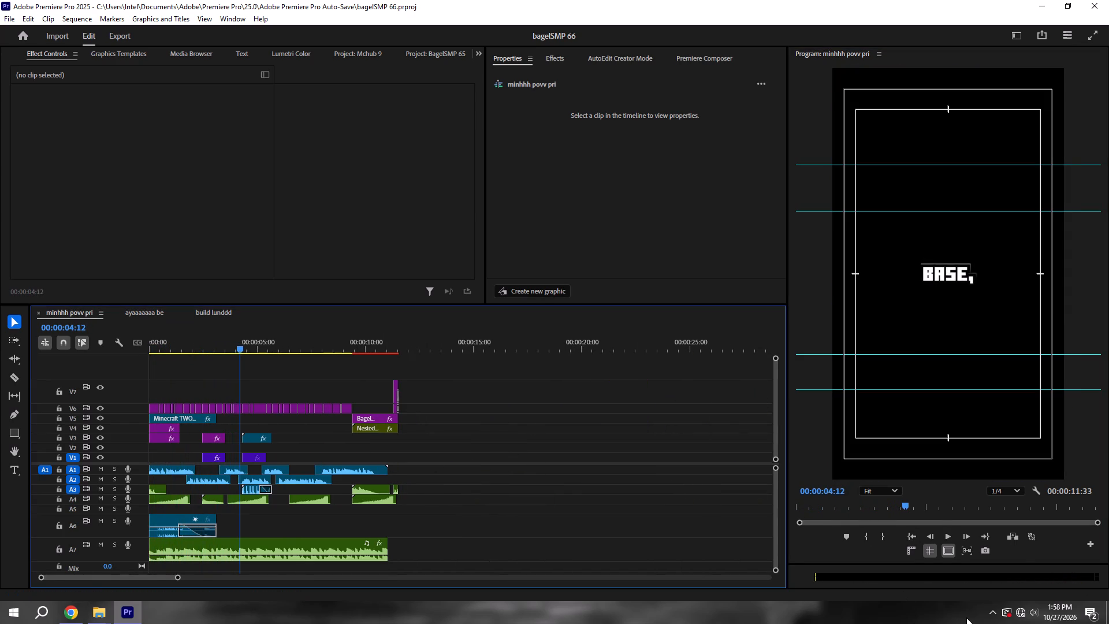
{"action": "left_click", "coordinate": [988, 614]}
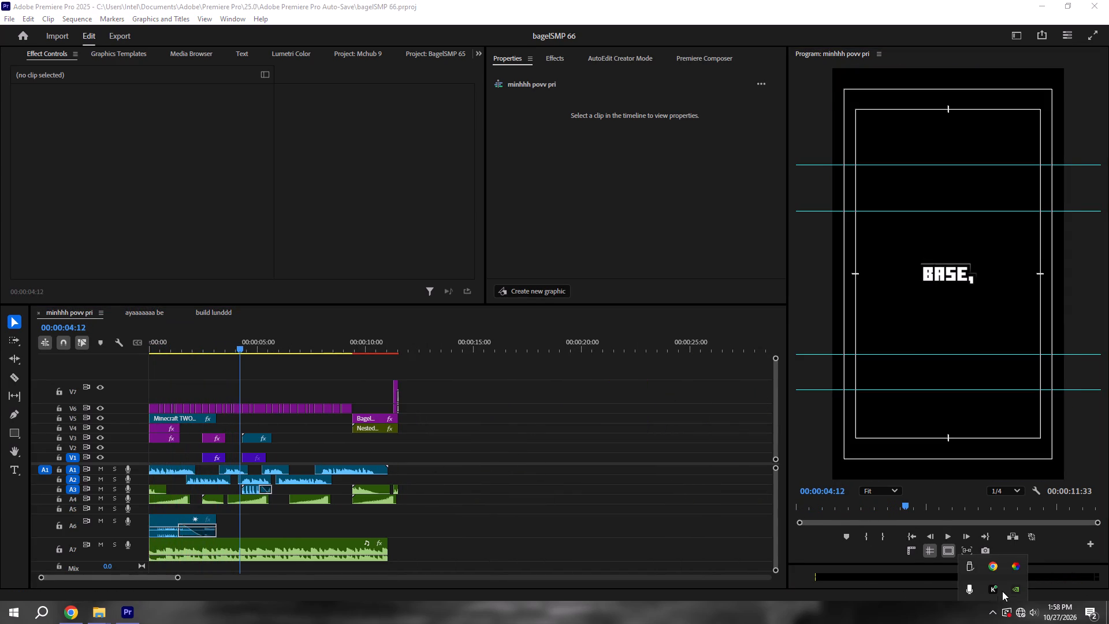
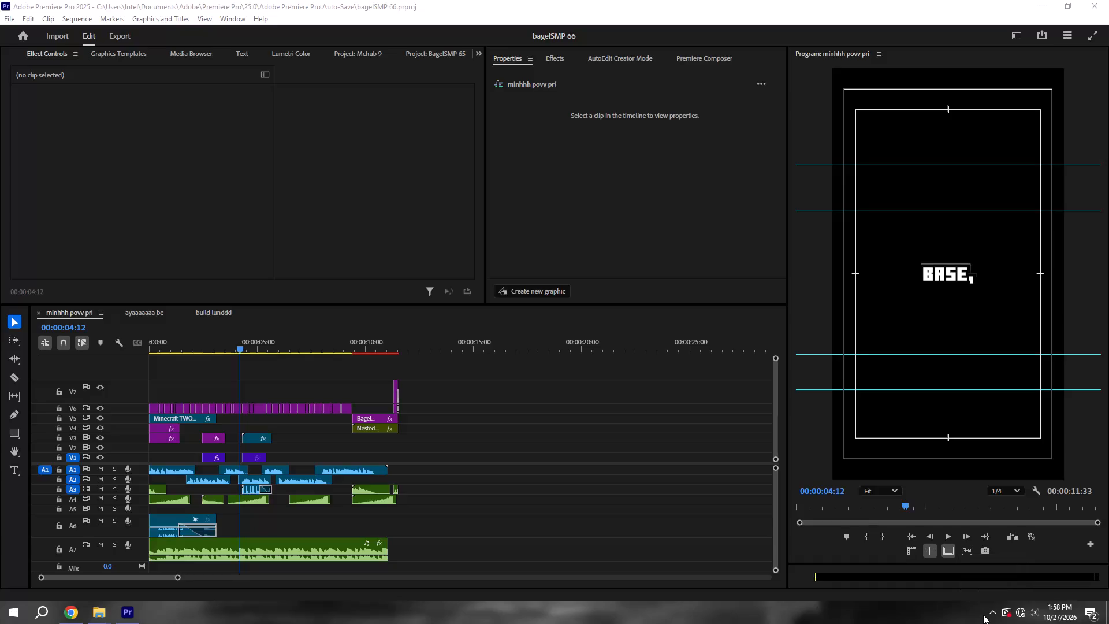
Play back the minhhh povv pri sequence through to its end, and replay its opening to check the overlays.
{"action": "left_click", "coordinate": [914, 538]}
{"action": "key", "text": "space"}
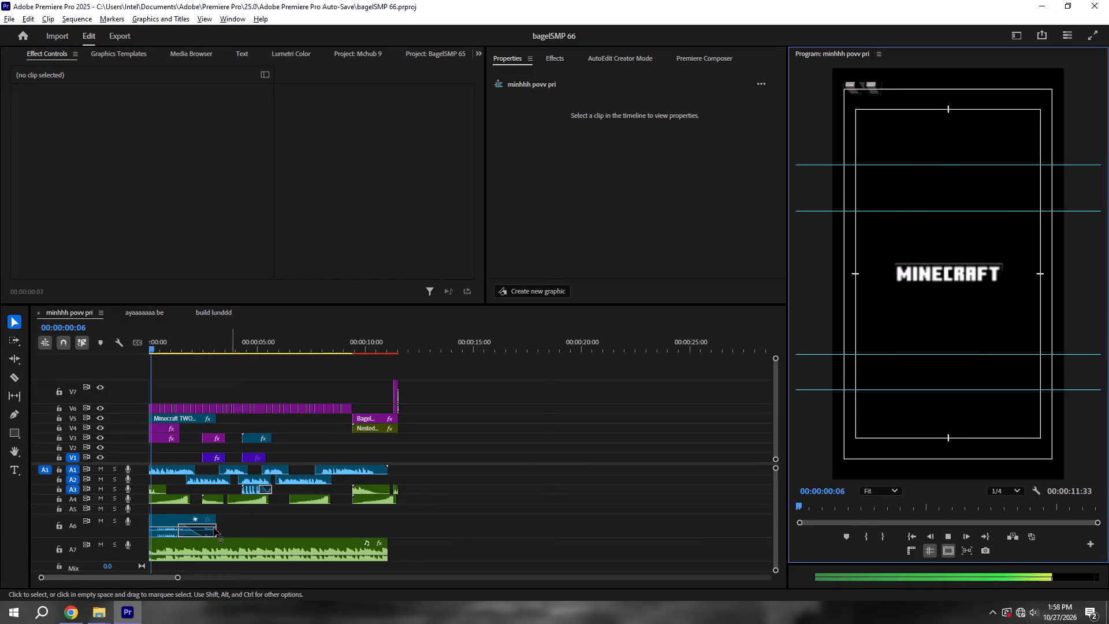
{"action": "scroll", "coordinate": [205, 523], "scroll_direction": "up", "scroll_amount": 10, "text": "alt"}
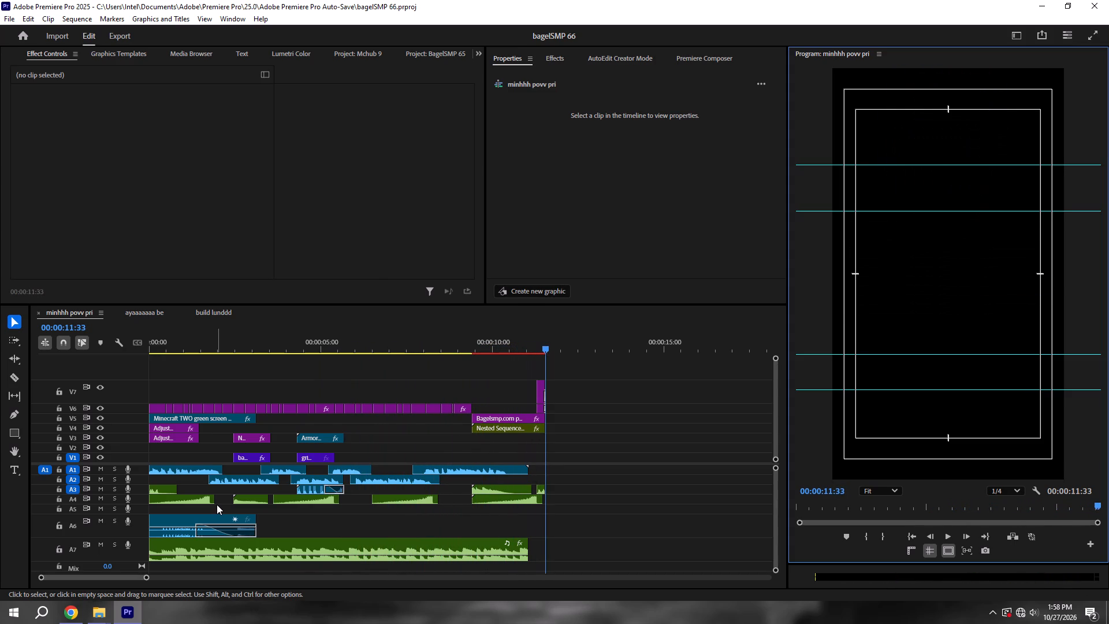
{"action": "key", "text": "space"}
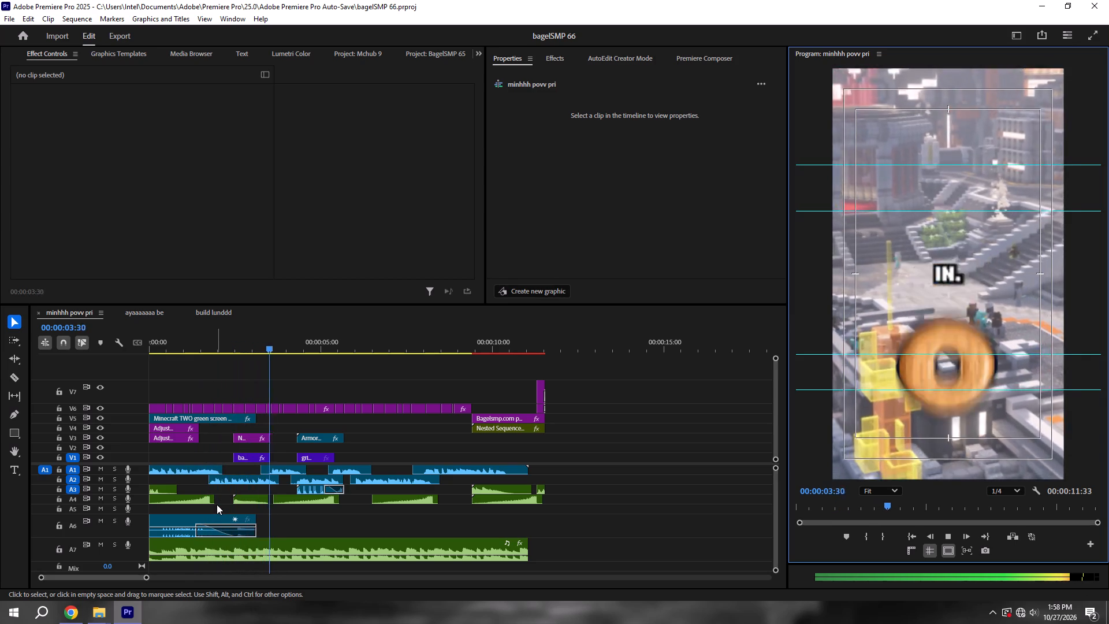
{"action": "key", "text": "space"}
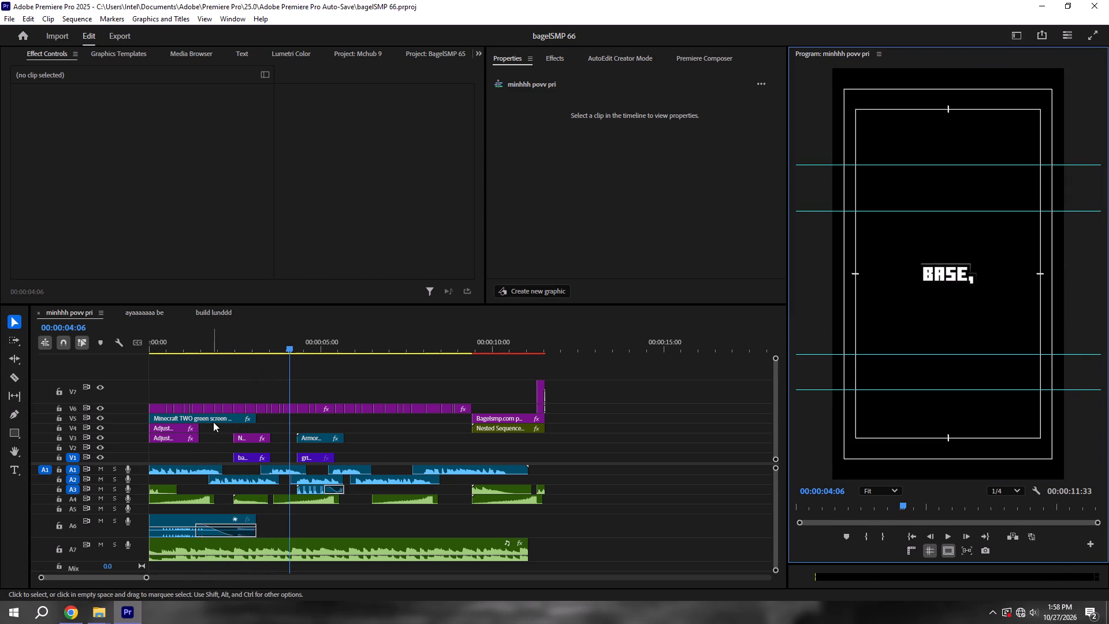
Move the Minecraft TWO green screen clip from V5 down to V2 at the sequence start, and save the project.
{"action": "left_click_drag", "start_coordinate": [213, 422], "coordinate": [204, 445]}
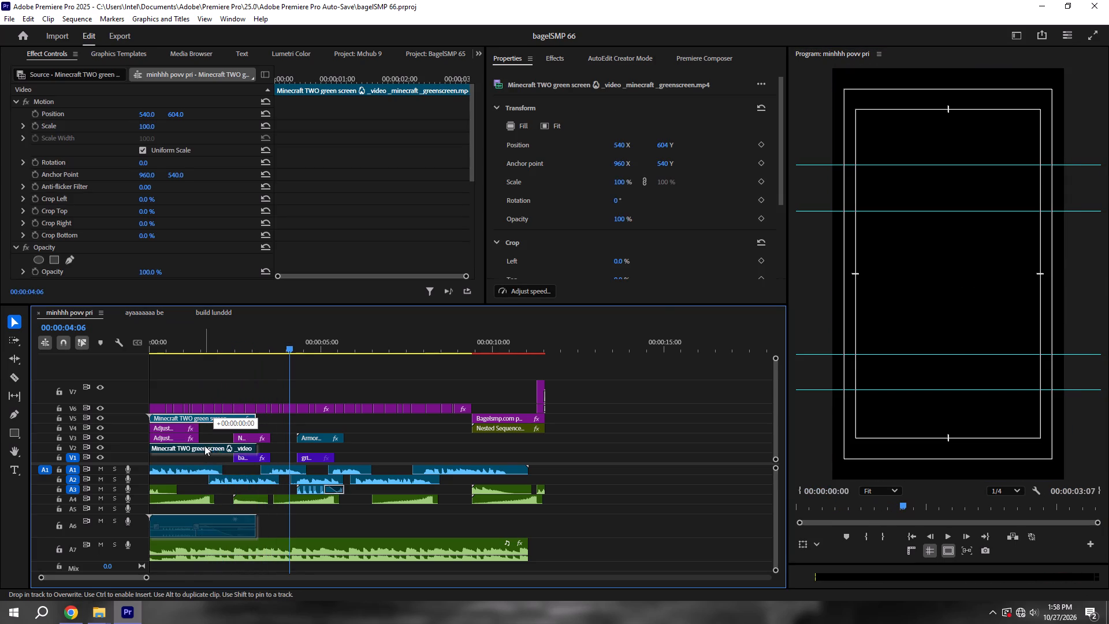
{"action": "key", "text": "ctrl+s"}
Replay the opening from the sequence start to check the Minecraft Survival title on V2 against the captions, and save.
{"action": "left_click_drag", "start_coordinate": [198, 344], "coordinate": [0, 362]}
{"action": "key", "text": "space"}
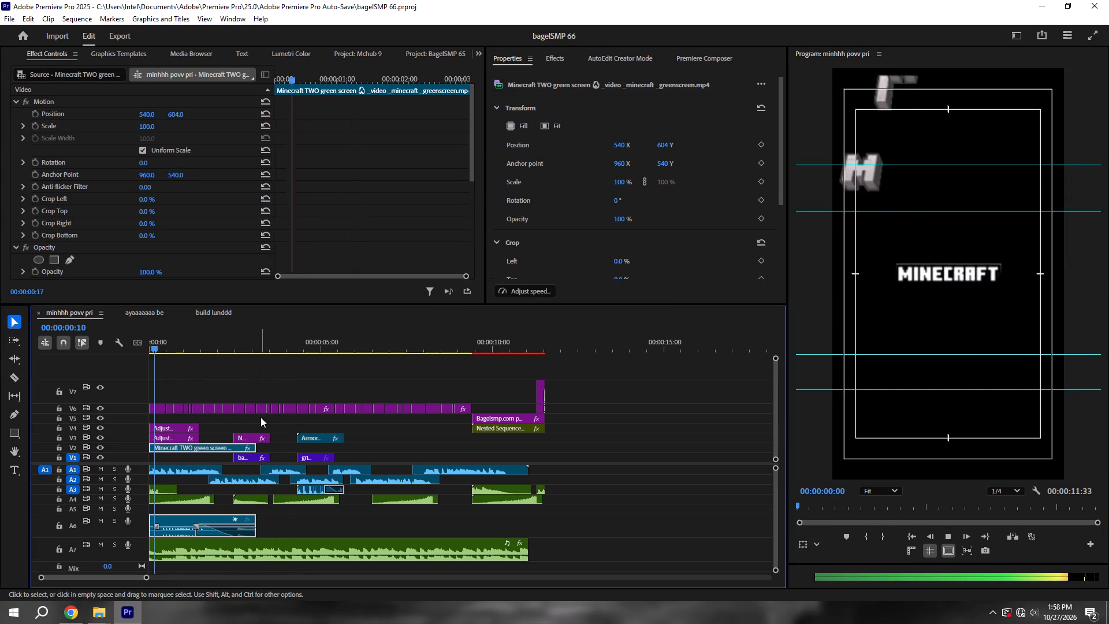
{"action": "key", "text": "space"}
{"action": "left_click_drag", "start_coordinate": [198, 348], "coordinate": [129, 349]}
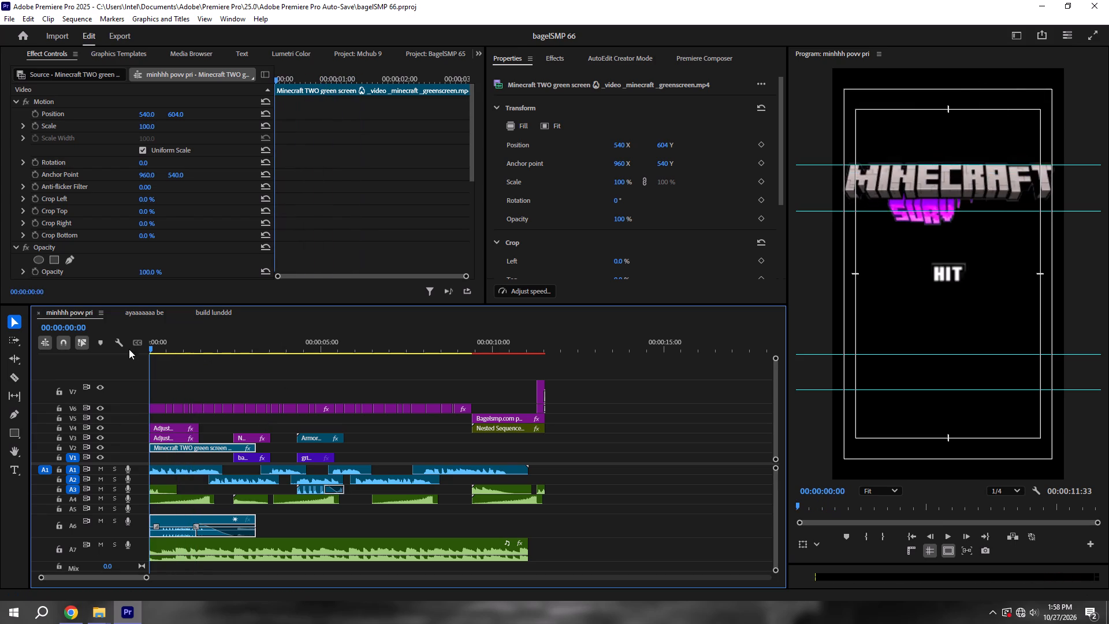
{"action": "left_click_drag", "start_coordinate": [129, 349], "coordinate": [98, 355]}
{"action": "key", "text": "space"}
{"action": "key", "text": "space"}
{"action": "key", "text": "space"}
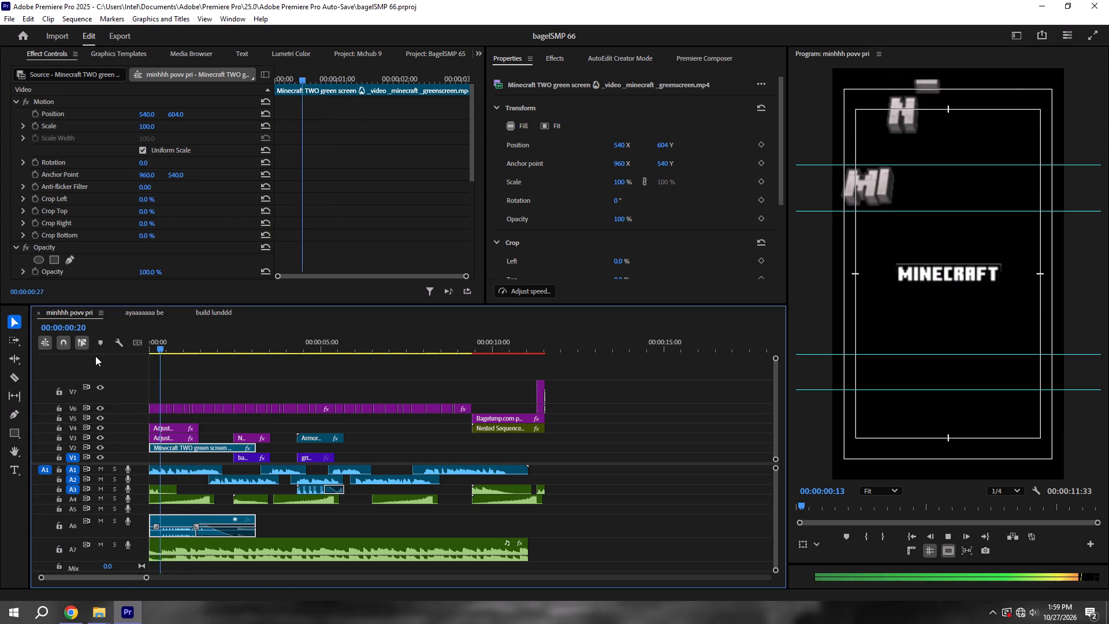
{"action": "key", "text": "space"}
{"action": "left_click_drag", "start_coordinate": [187, 342], "coordinate": [83, 353]}
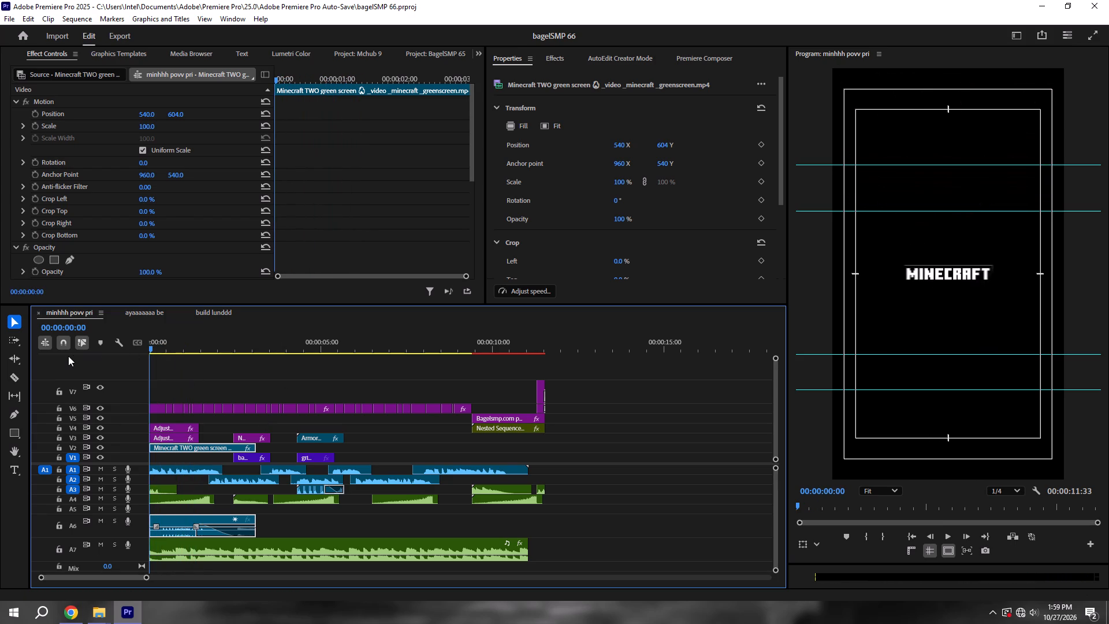
{"action": "key", "text": "space"}
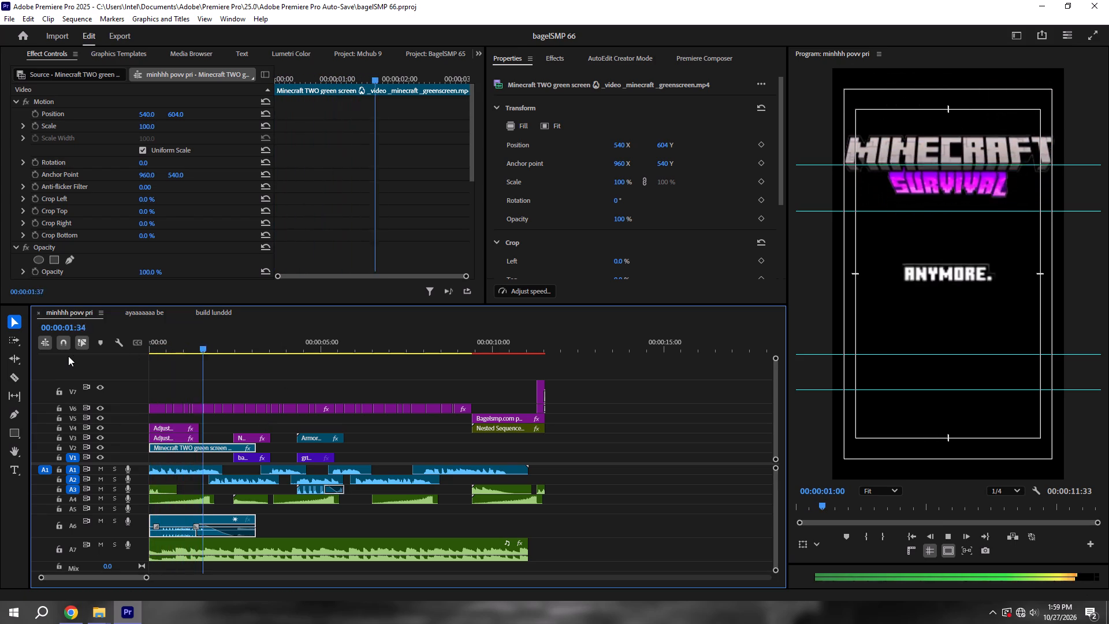
{"action": "key", "text": "ctrl+s"}
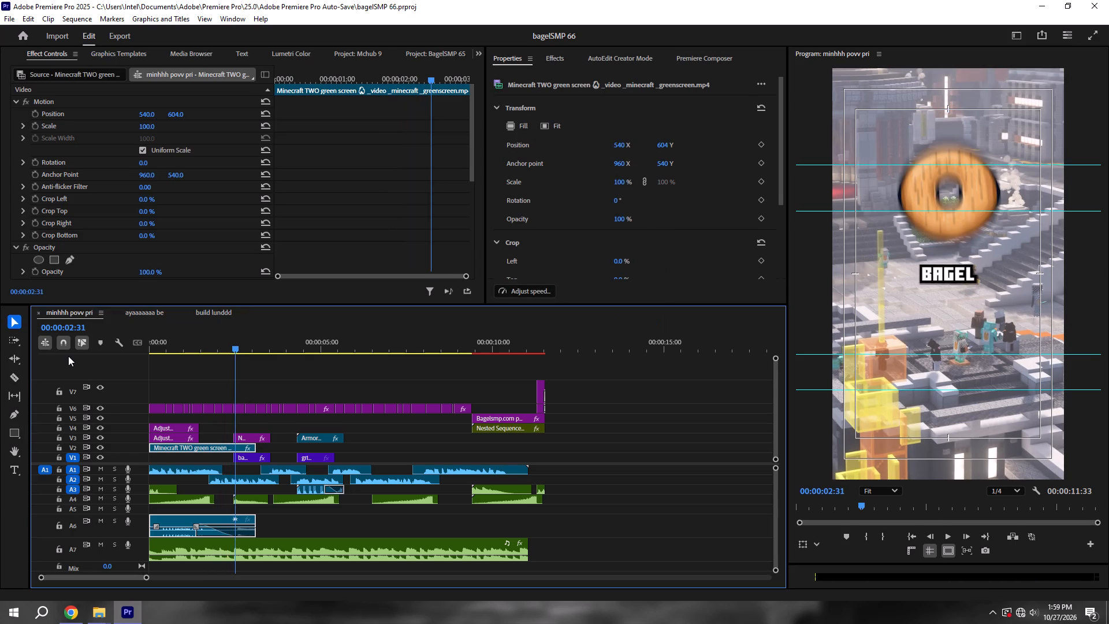
{"action": "key", "text": "space"}
{"action": "key", "text": "ctrl+s"}
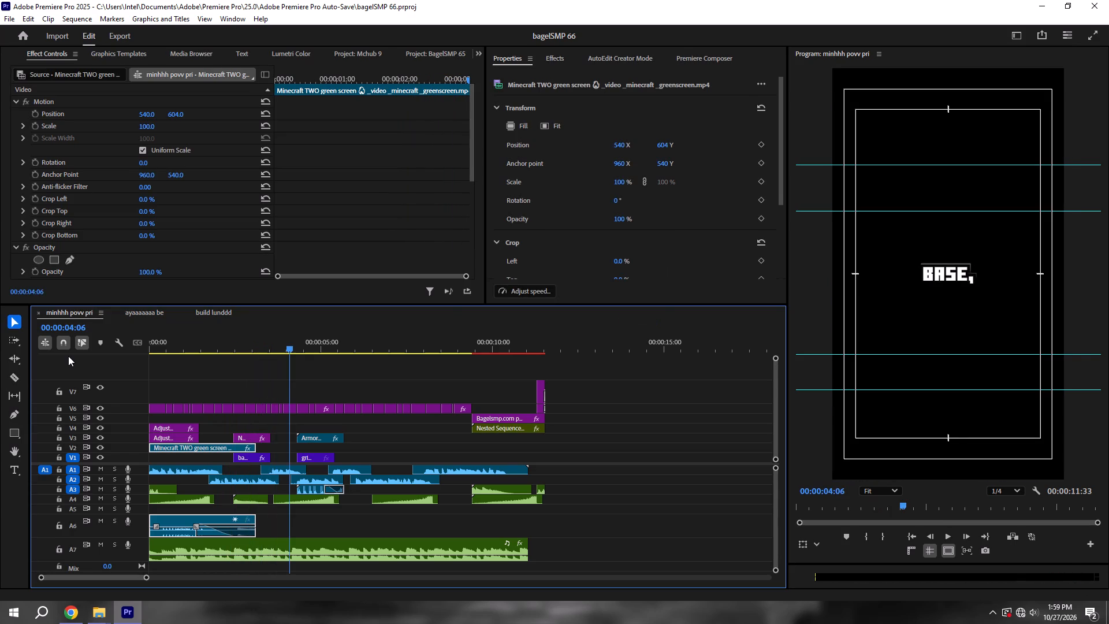
Play the remainder and repeatedly review the whole sequence through the Bagelsmp.com outro, checking captions, overlays and sound, and save.
{"action": "key", "text": "space"}
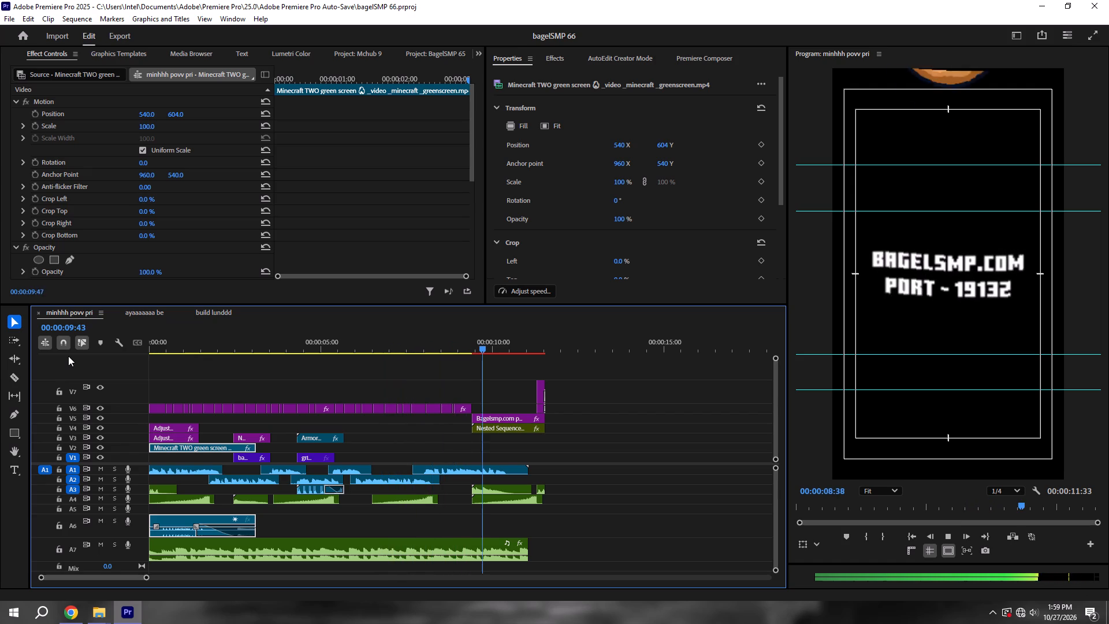
{"action": "key", "text": "space"}
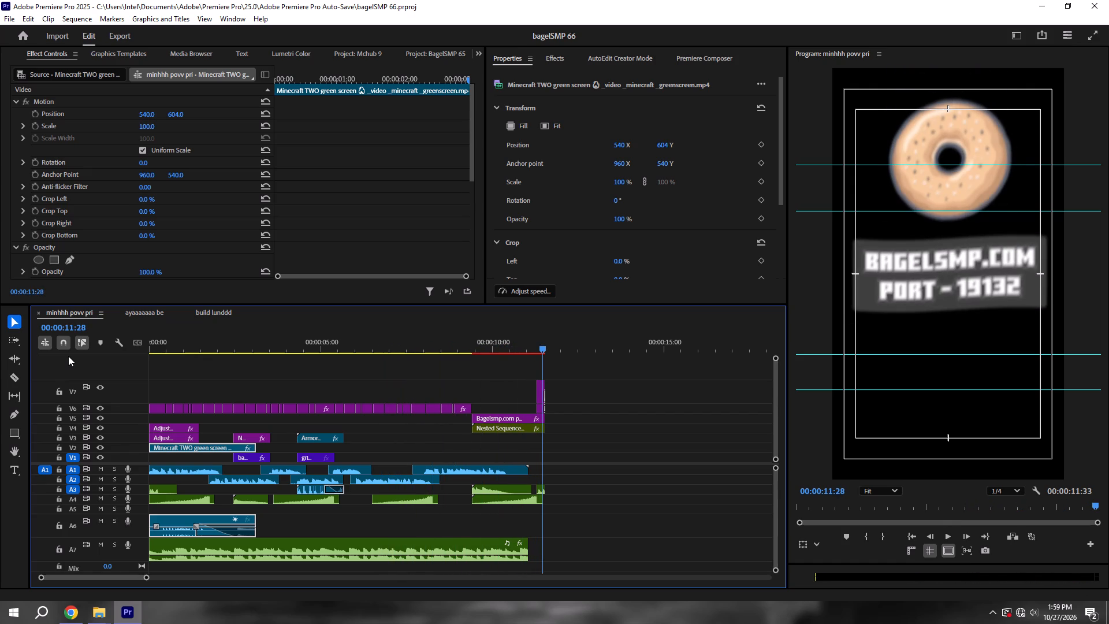
{"action": "key", "text": "space"}
{"action": "key", "text": "space"}
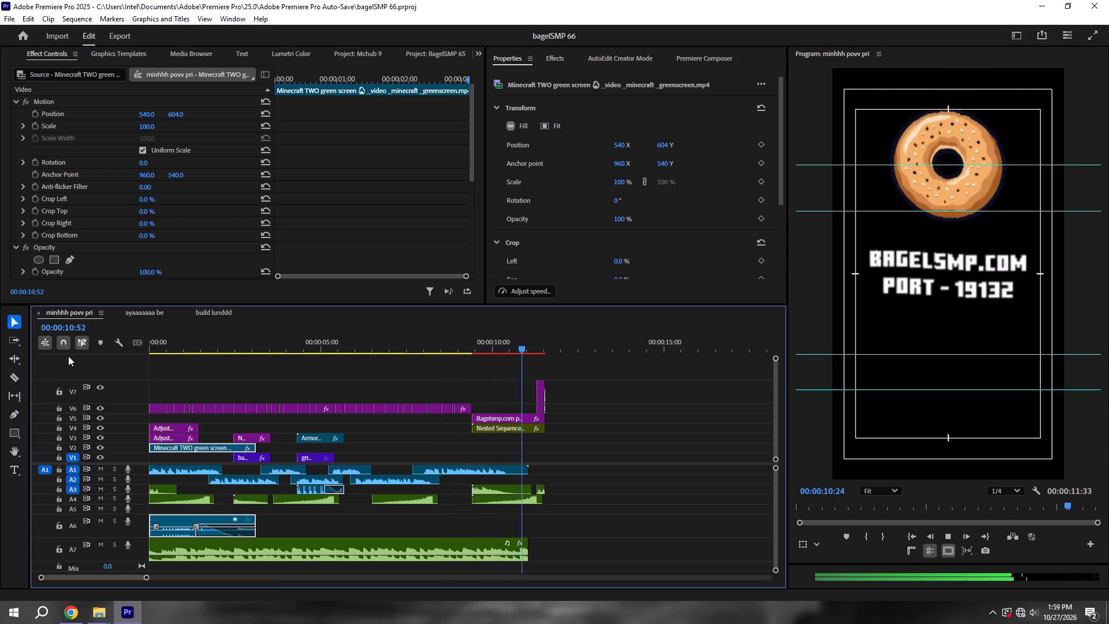
{"action": "key", "text": "space"}
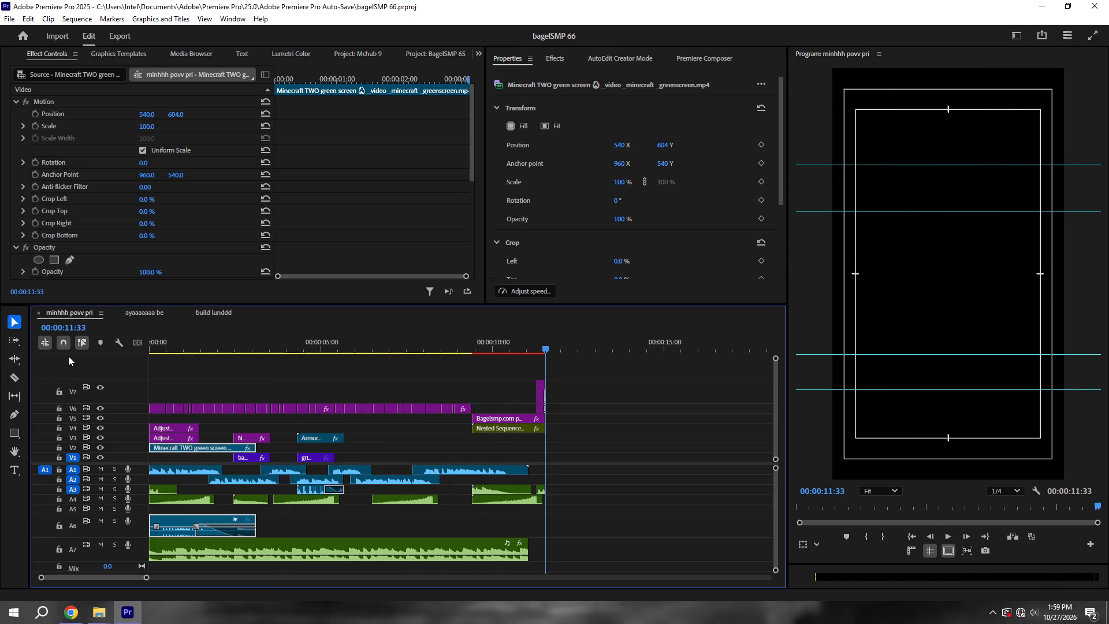
{"action": "key", "text": "space"}
{"action": "key", "text": "space"}
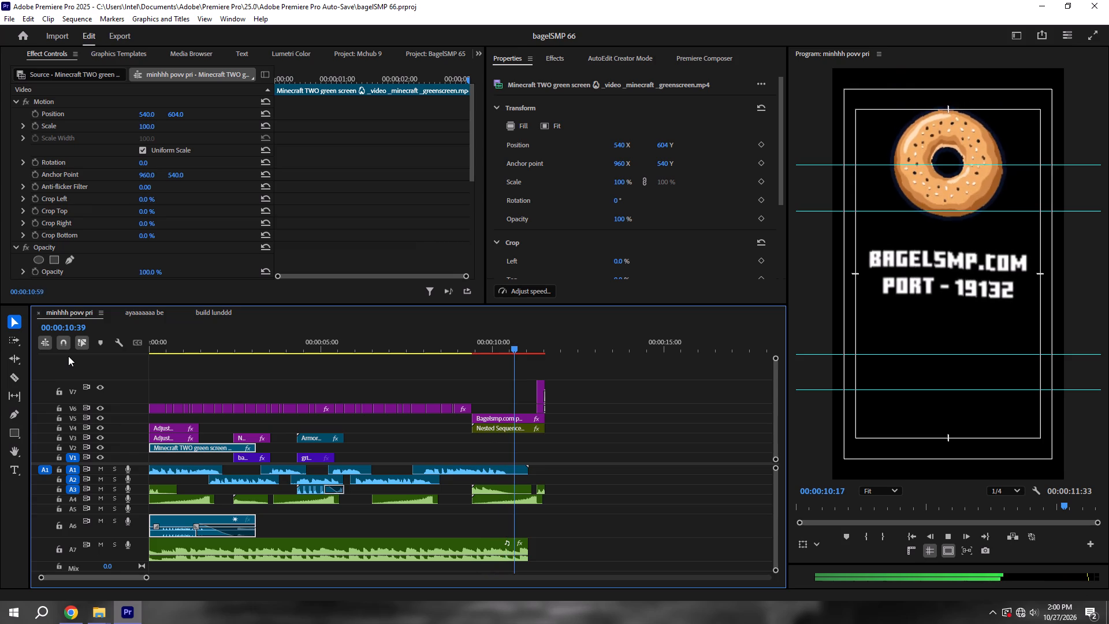
{"action": "key", "text": "space"}
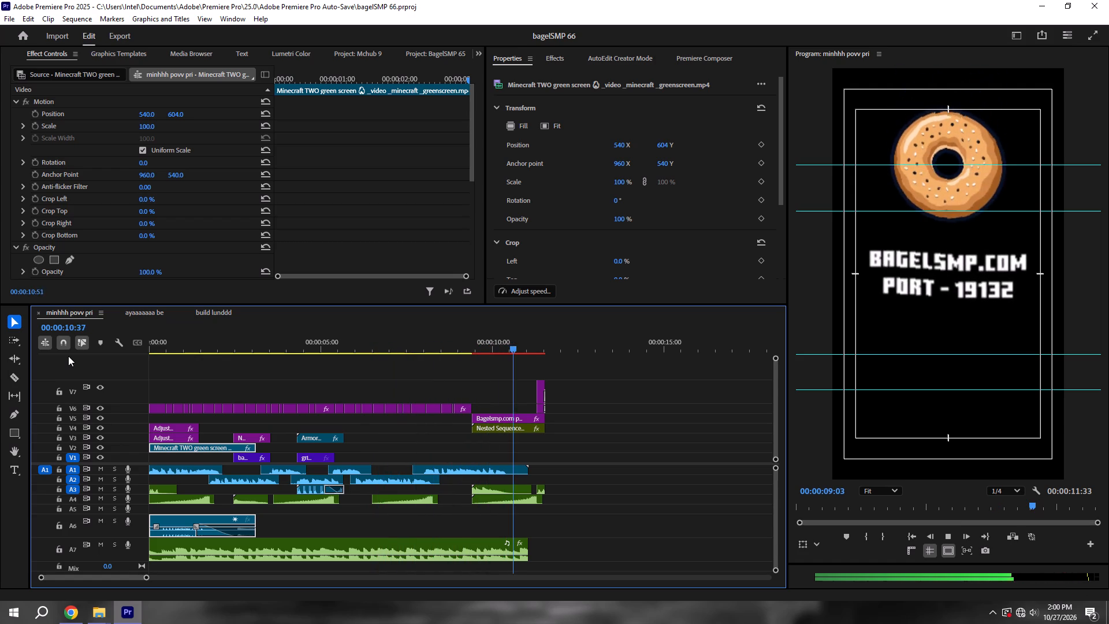
{"action": "key", "text": "ctrl+s"}
{"action": "key", "text": "ctrl+s"}
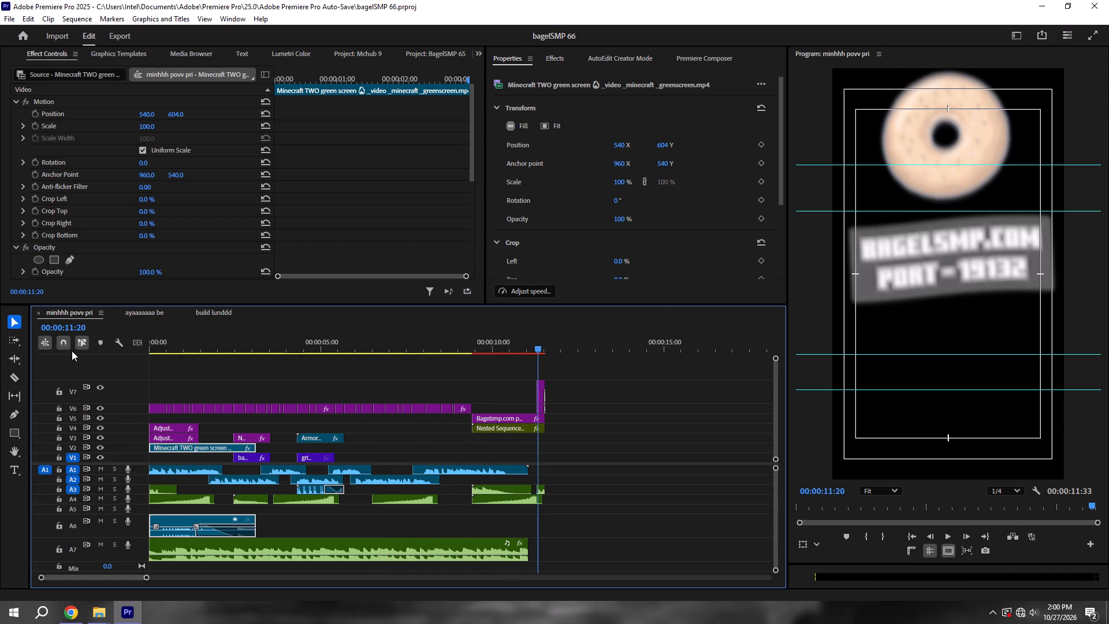